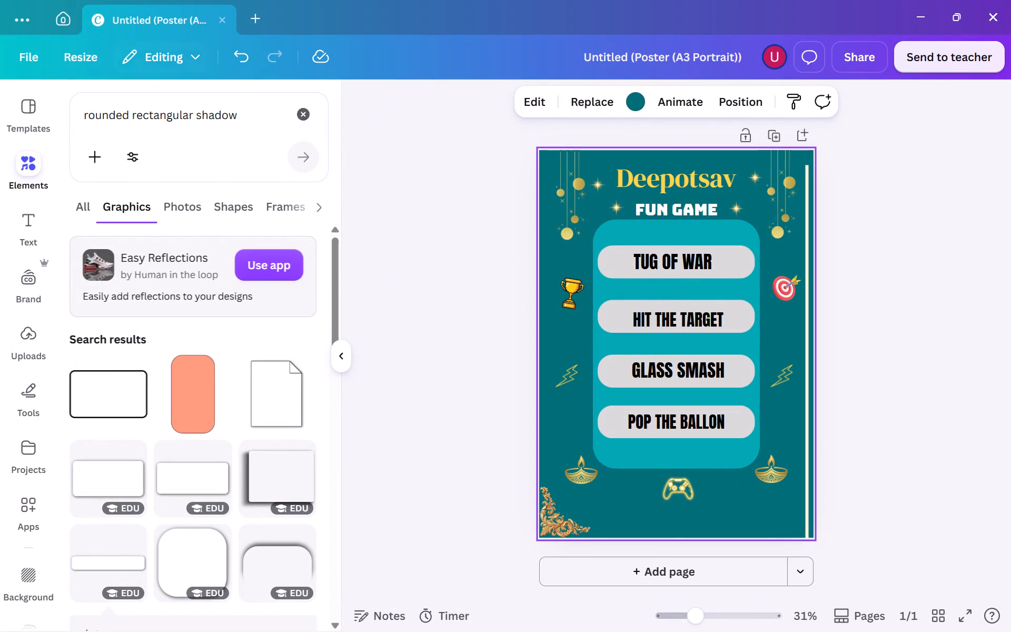
Open the Untitled Design Instagram Story from the recent designs to view it, and return to the A3 poster.
click(71, 20)
scroll(475, 437, down, 2)
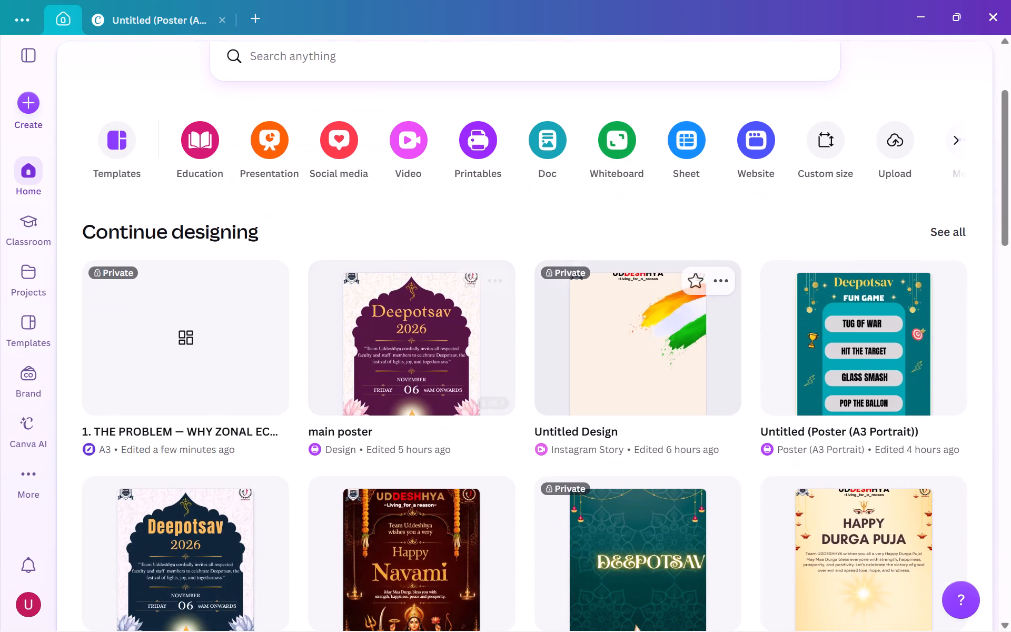
click(696, 381)
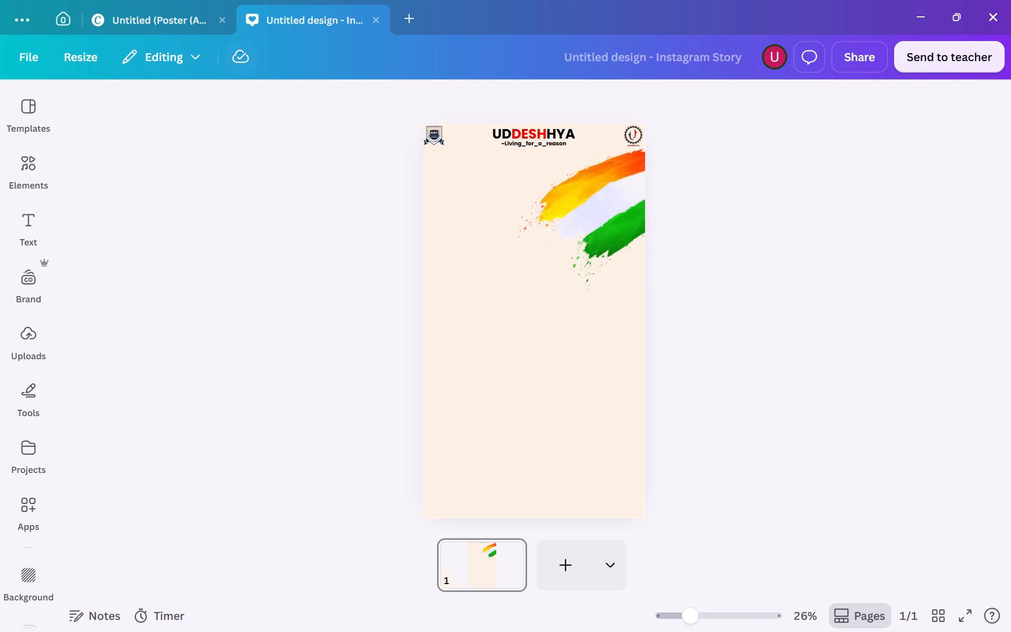
click(180, 17)
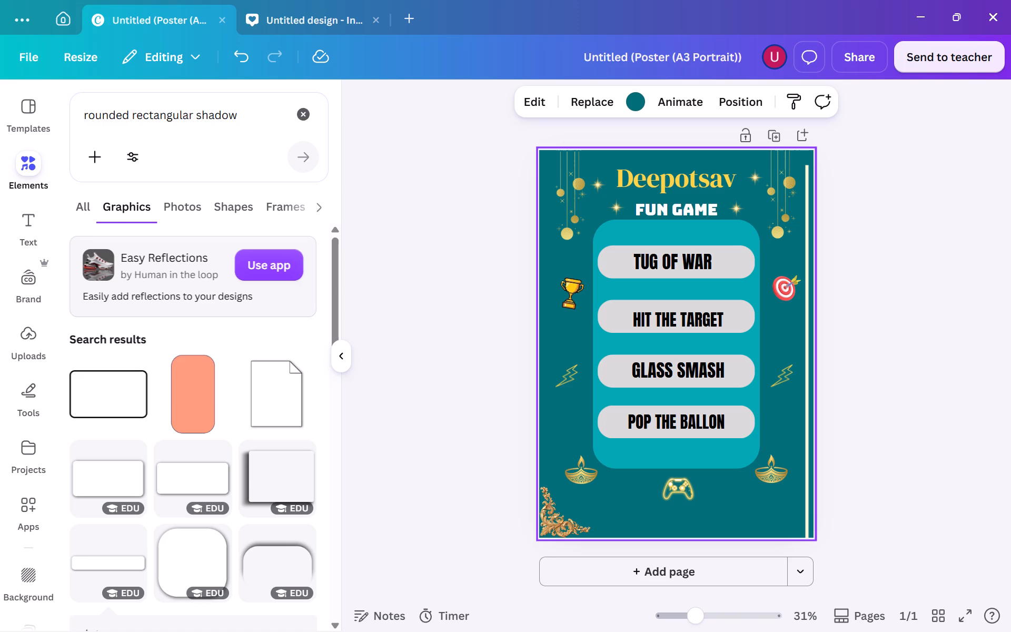
Examine the animation, arrangement and layer options for the grey rounded bar behind TUG OF WAR.
click(740, 273)
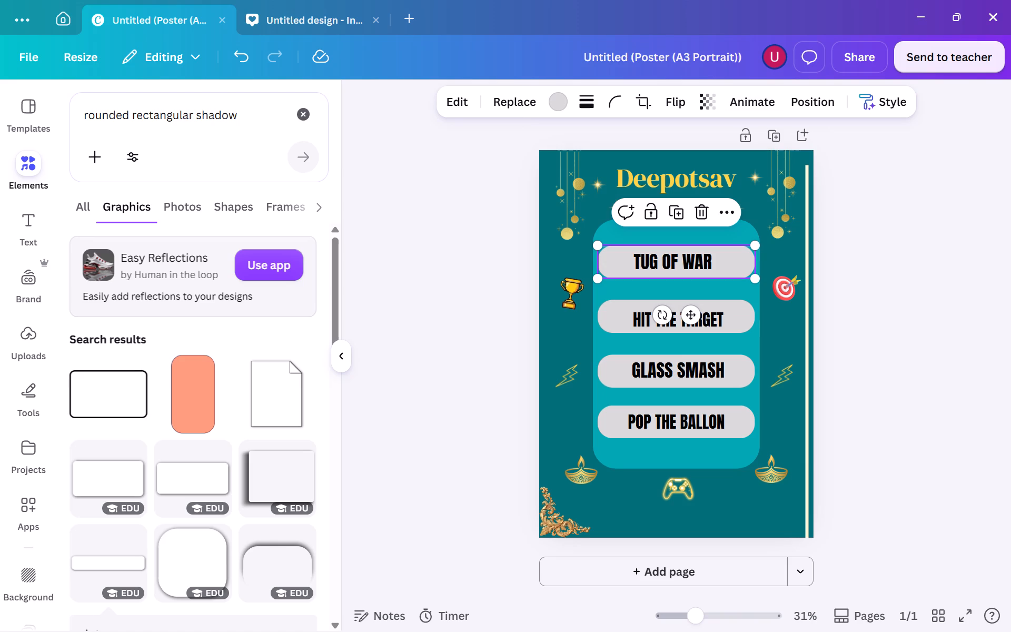
click(758, 102)
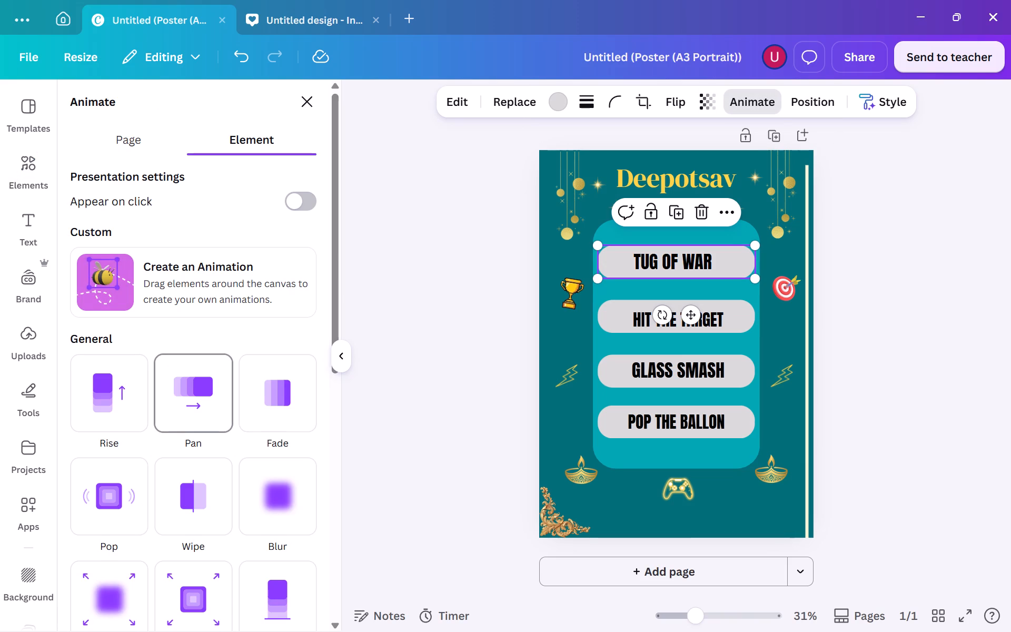
scroll(187, 358, down, 1)
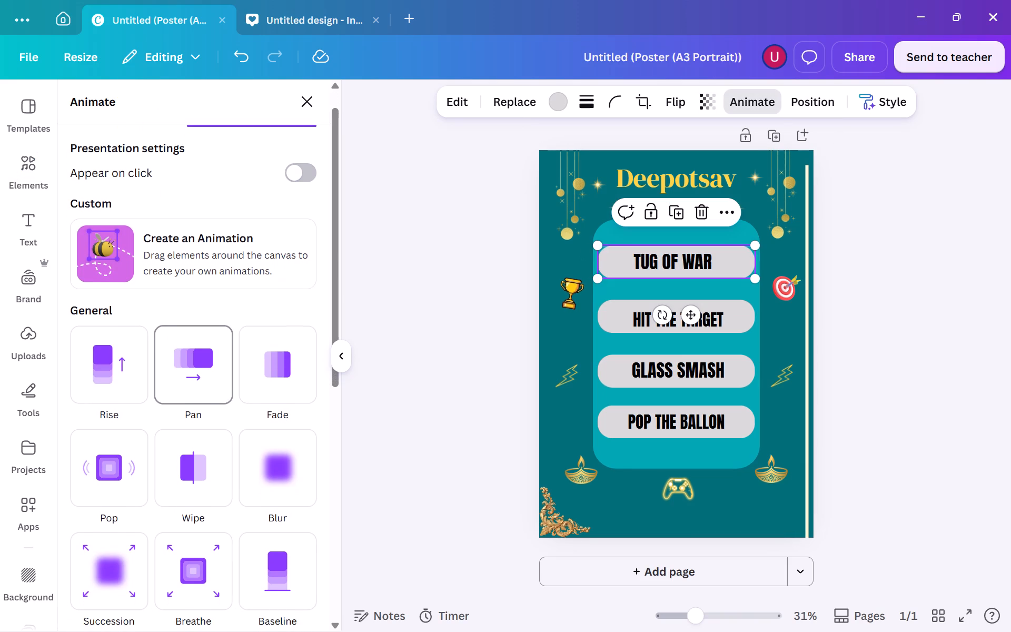
scroll(187, 358, down, 1)
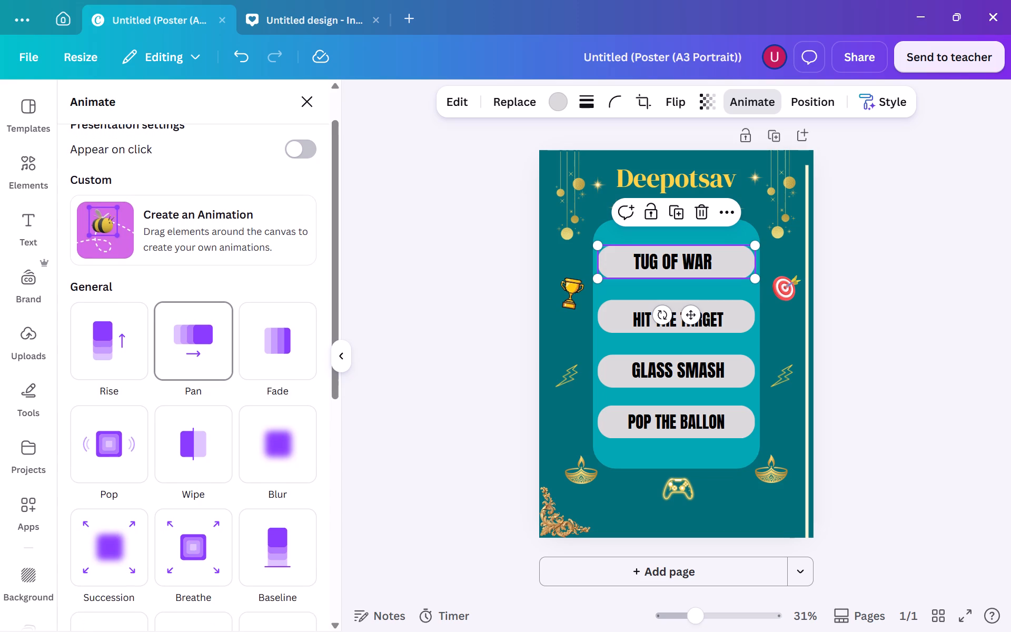
scroll(187, 358, down, 1)
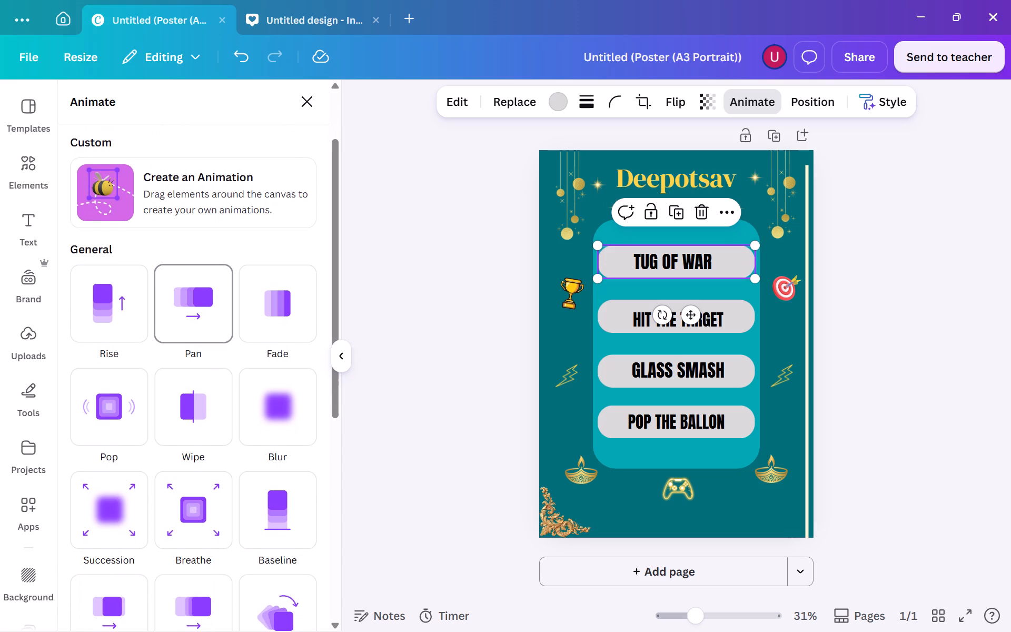
click(314, 105)
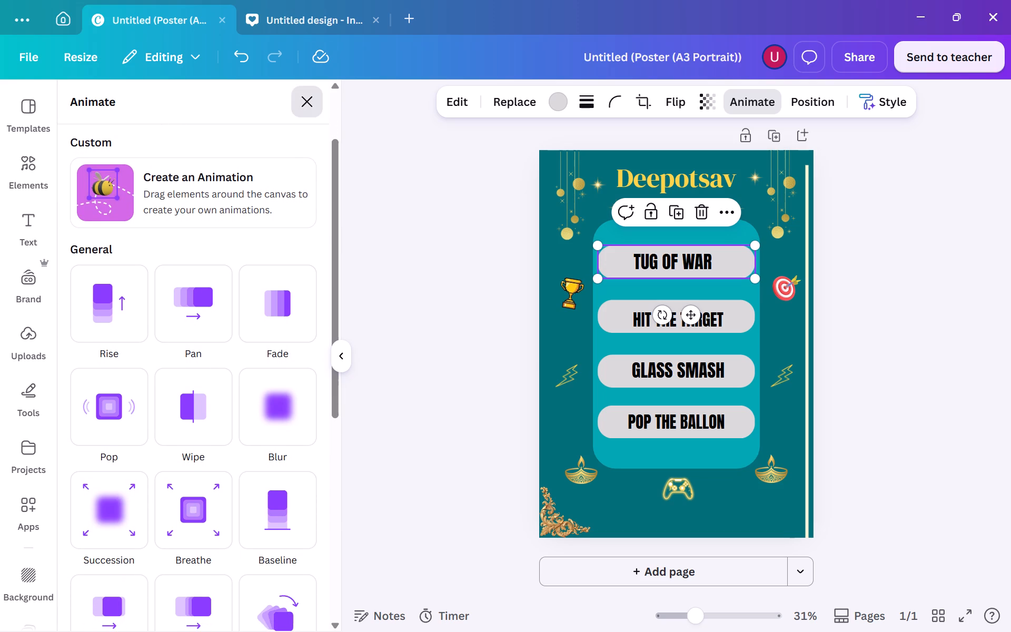
scroll(732, 93, left, 1)
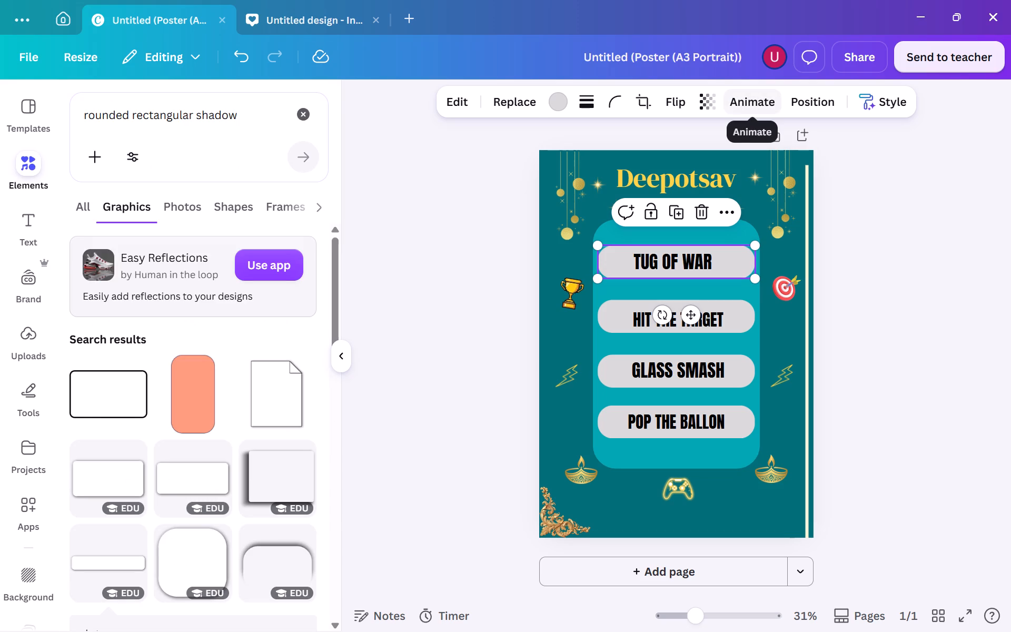
scroll(732, 93, left, 1)
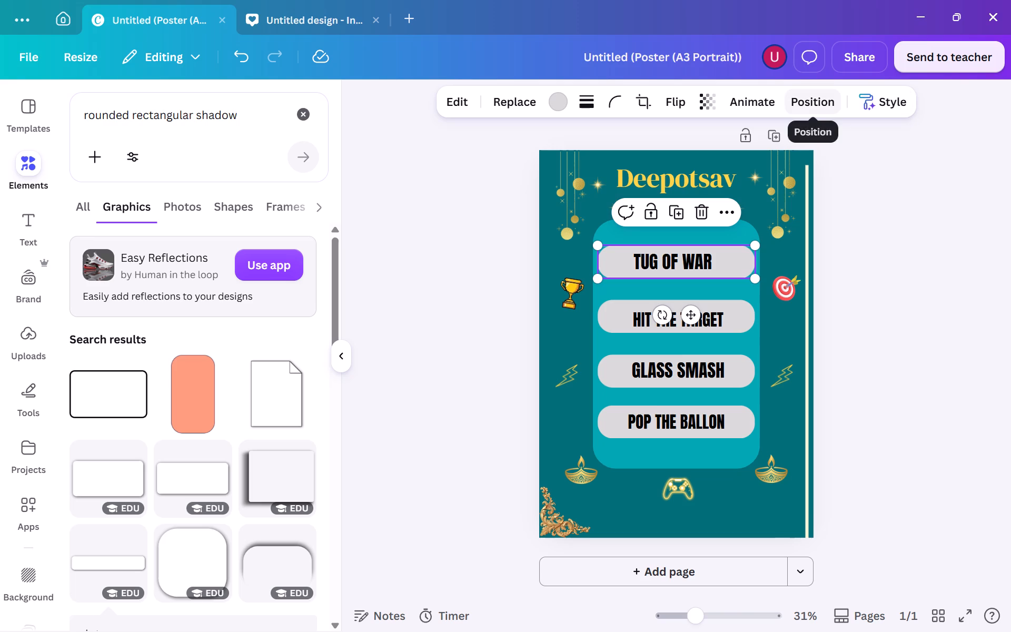
click(821, 106)
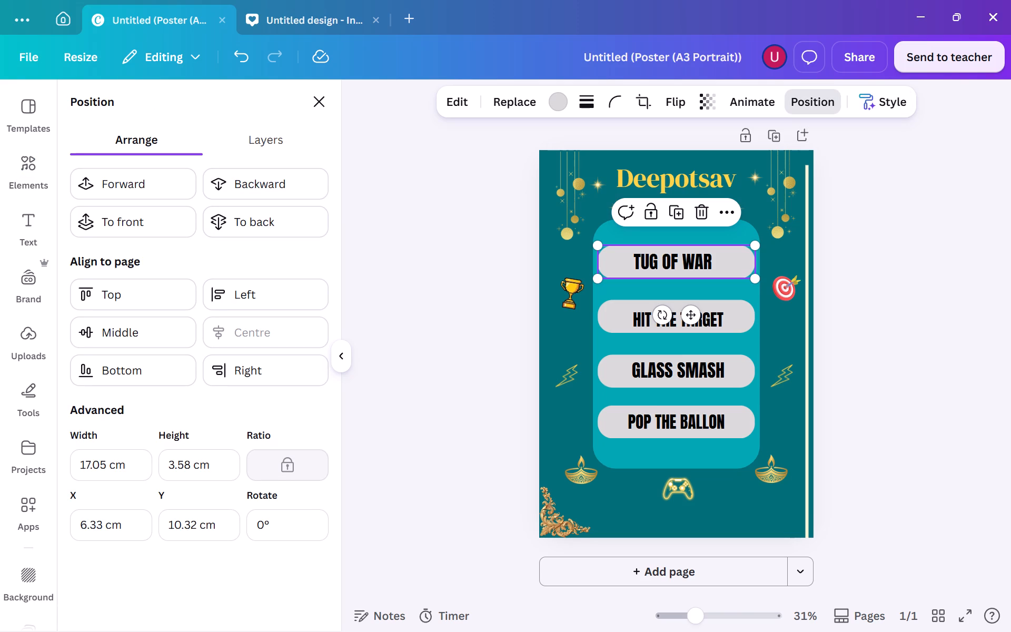
scroll(223, 267, down, 1)
click(270, 126)
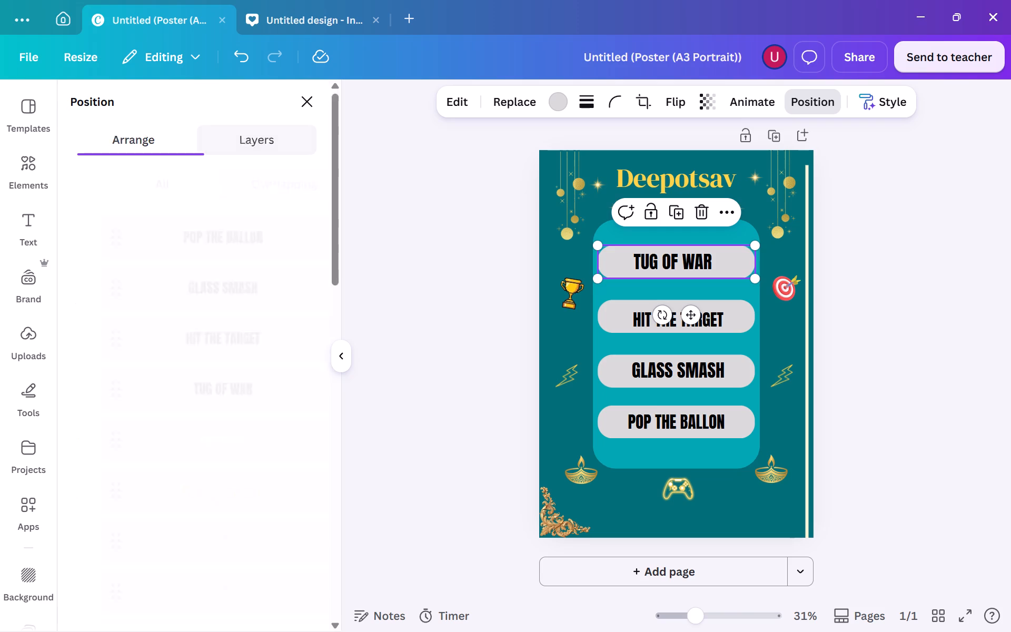
click(313, 97)
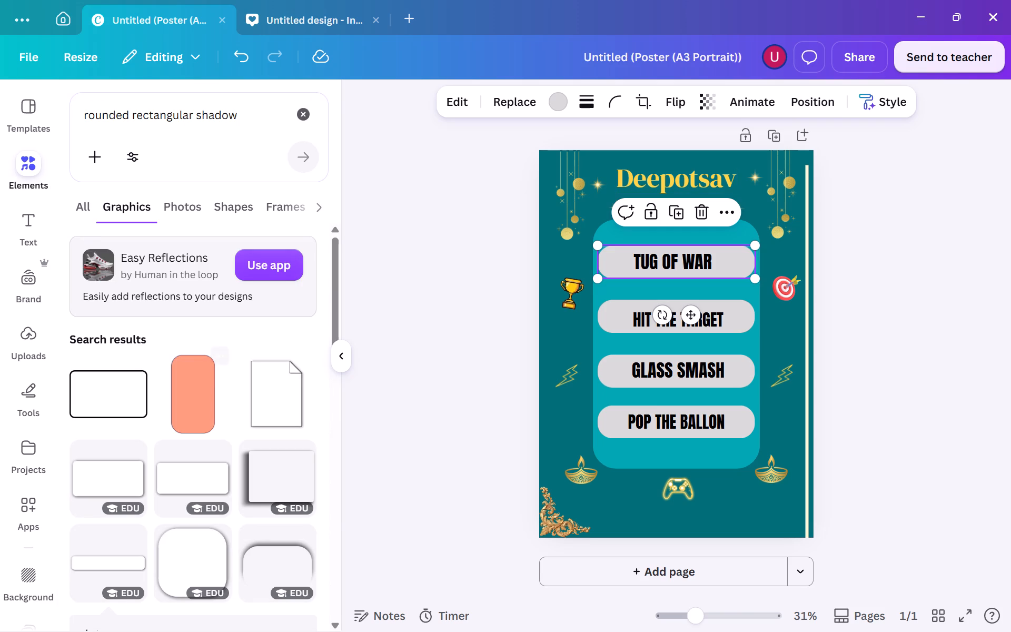
Add the rectangular graphic with a dark offset shadow over the TUG OF WAR bar and shrink it to about 7.5 cm high.
scroll(217, 374, down, 1)
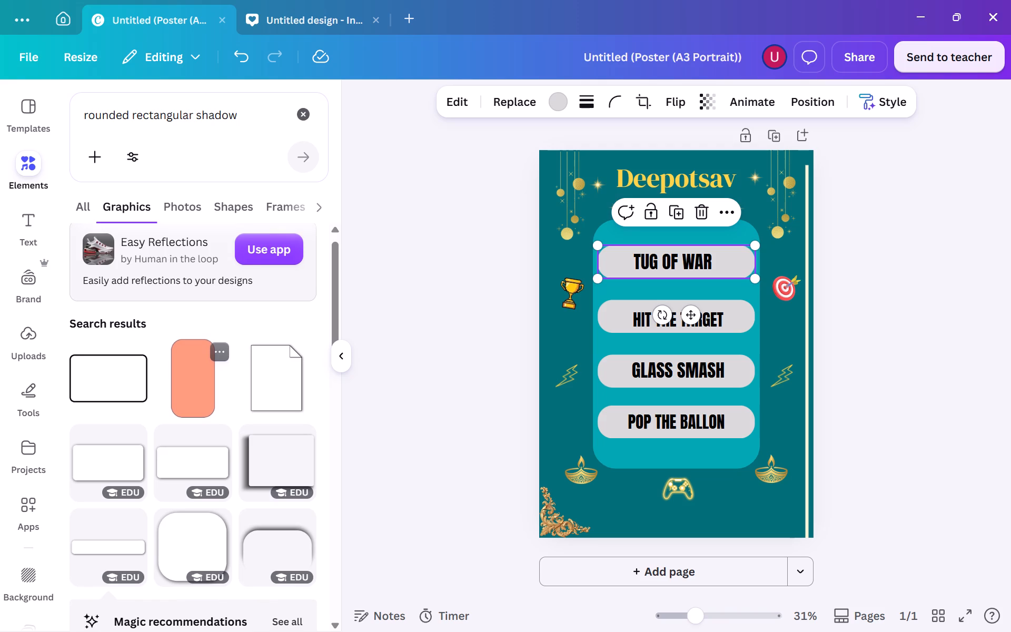
drag(291, 463, 368, 430)
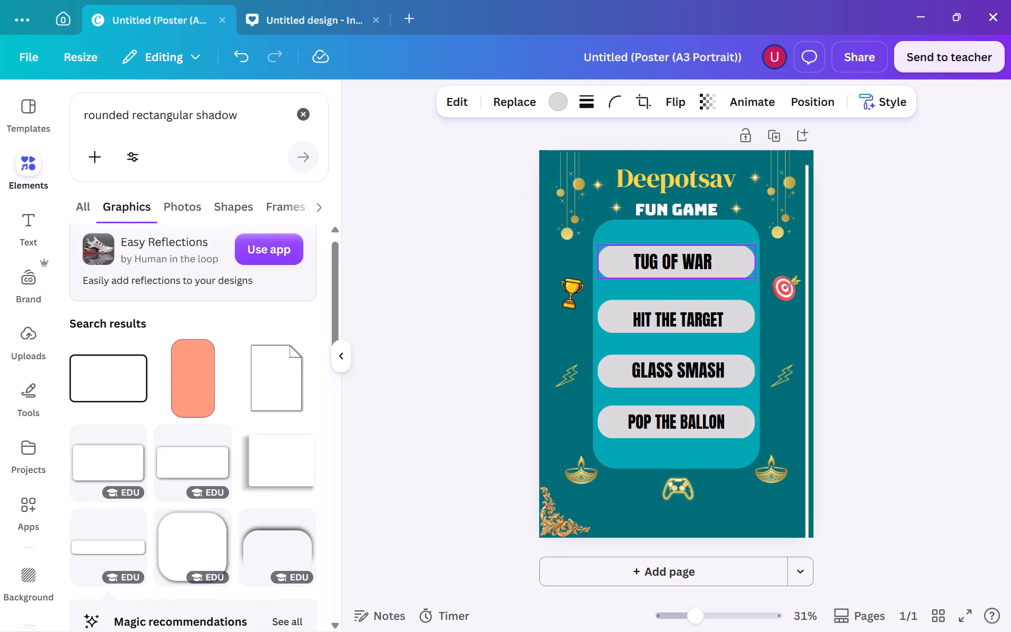
drag(368, 430, 633, 238)
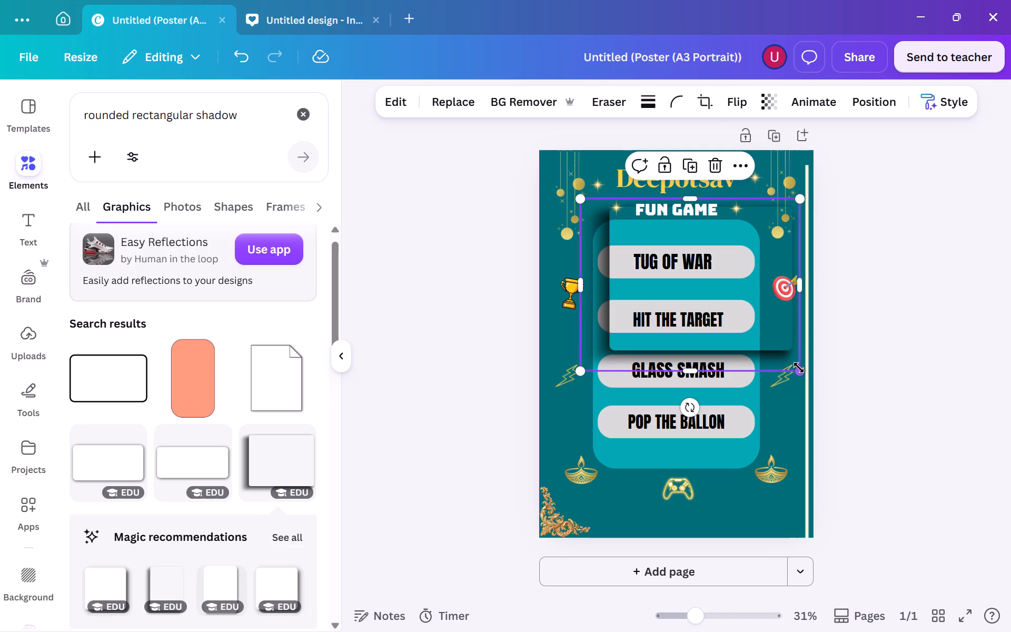
drag(799, 368, 708, 286)
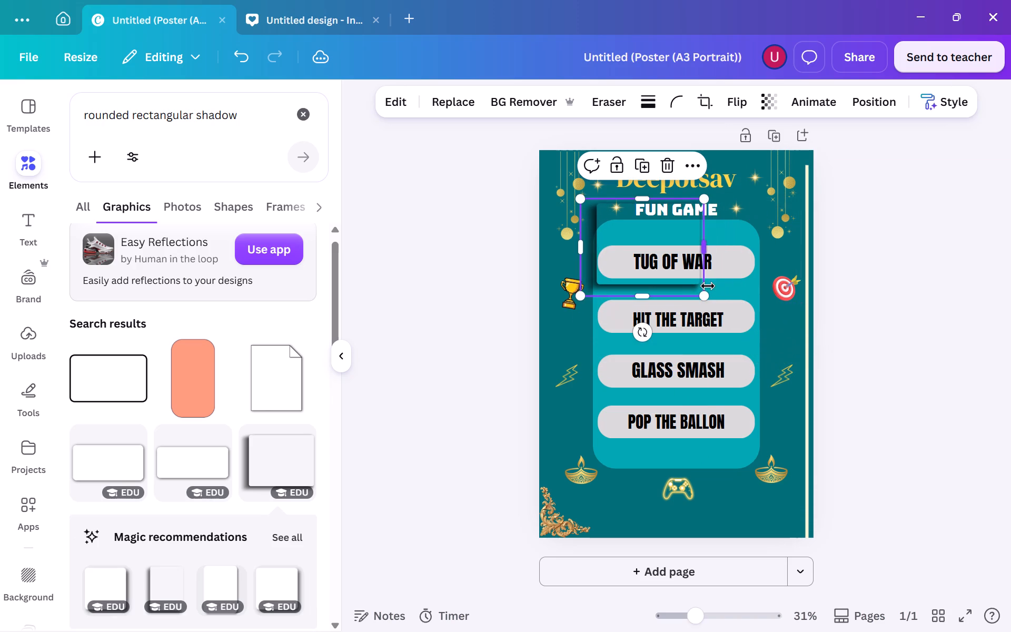
drag(576, 195, 610, 207)
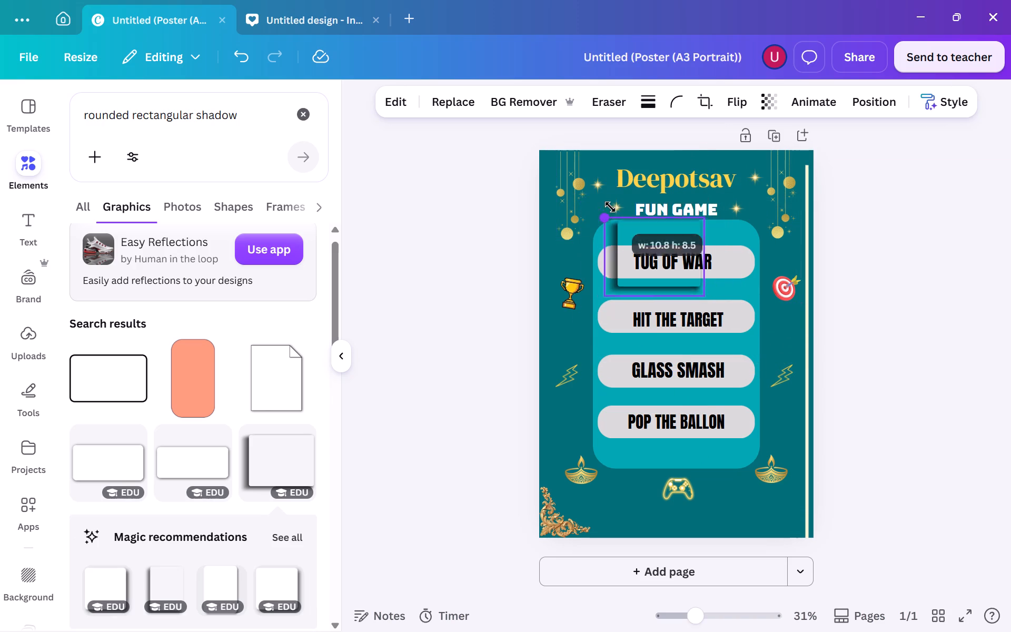
drag(610, 207, 612, 224)
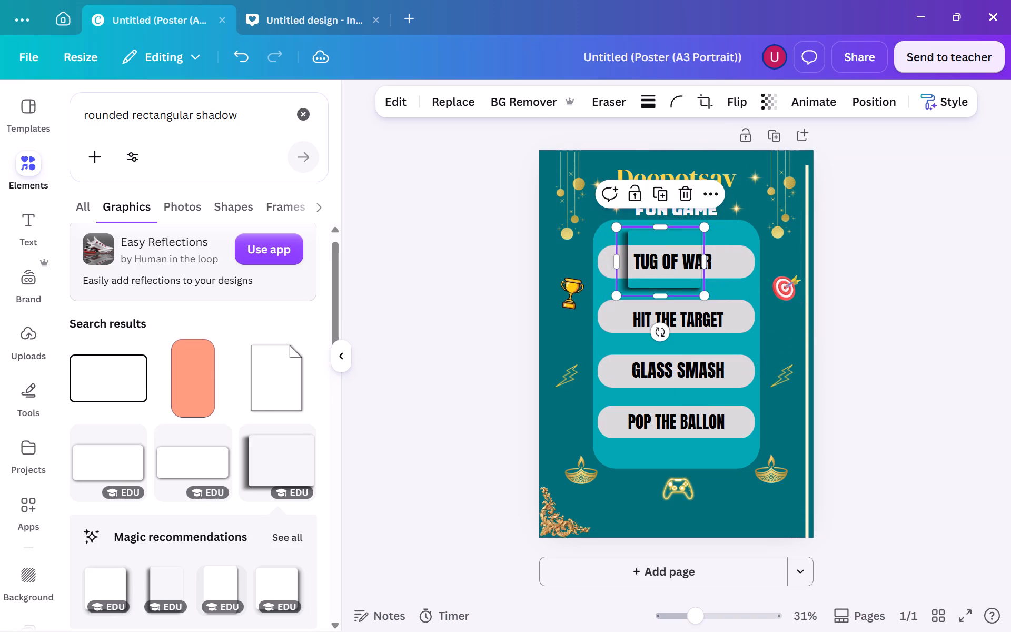
Widen the shadow graphic on both sides so it spans the full TUG OF WAR bar.
drag(617, 263, 582, 262)
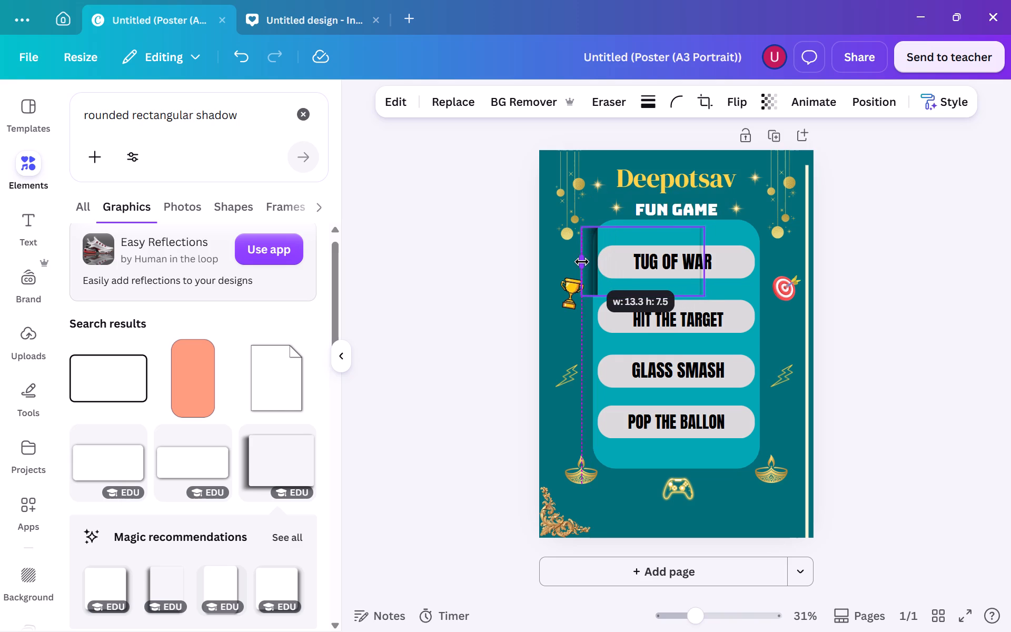
drag(582, 262, 585, 261)
drag(702, 261, 753, 263)
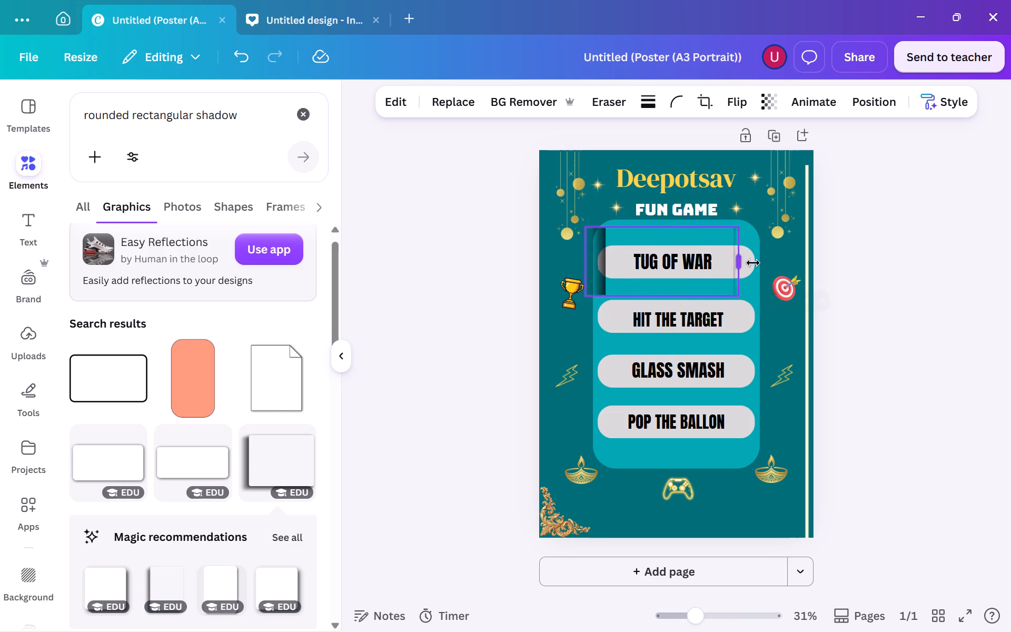
drag(753, 263, 758, 263)
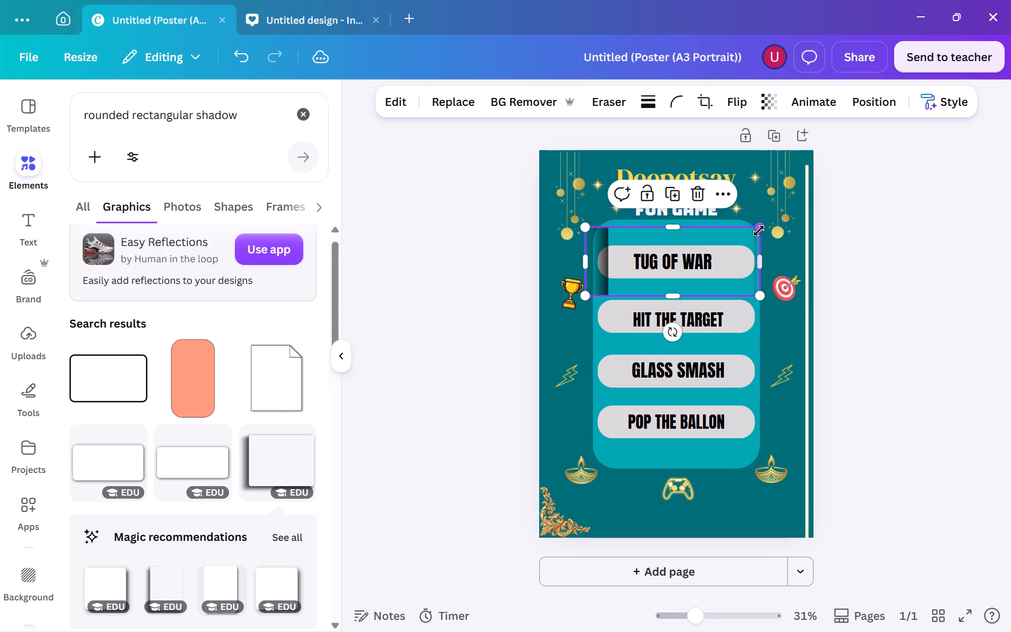
Shrink the shadow graphic to about 4.2 cm high to match the height of the TUG OF WAR bar.
click(759, 232)
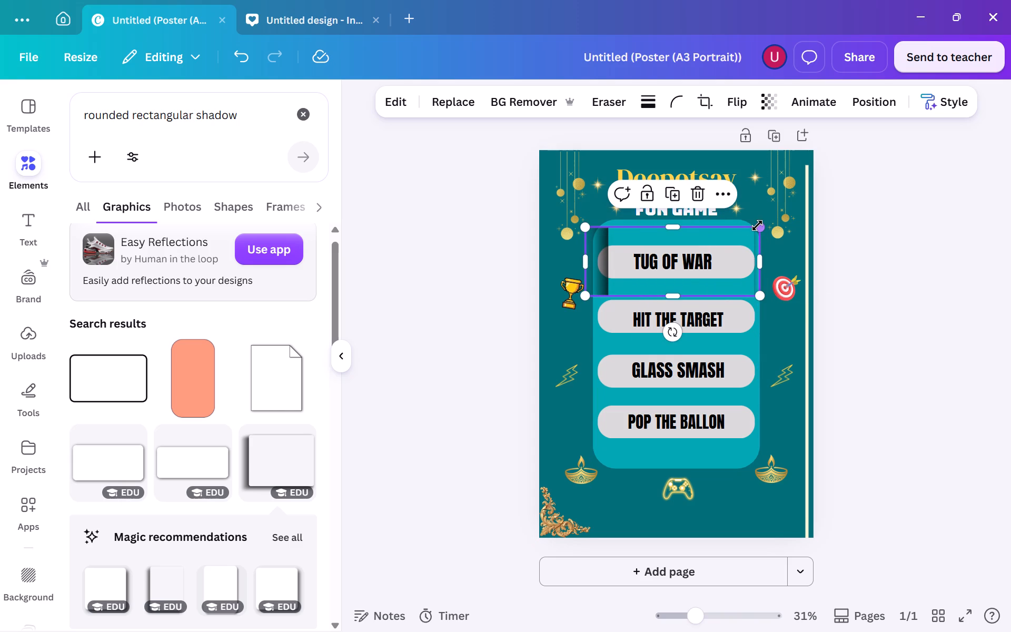
drag(757, 225, 724, 261)
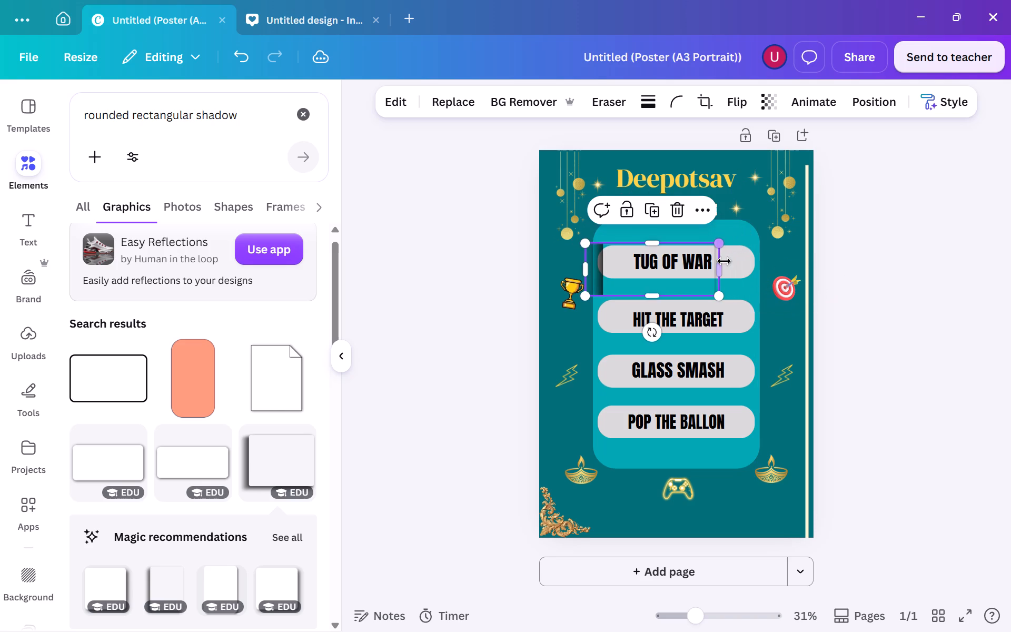
drag(592, 295, 601, 289)
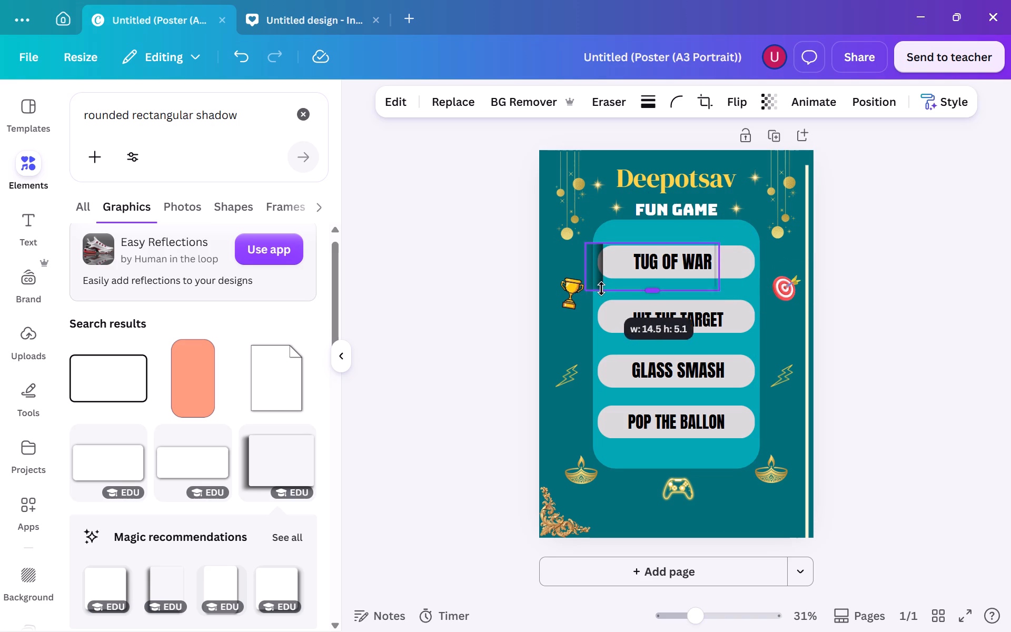
drag(601, 289, 602, 288)
drag(584, 285, 590, 280)
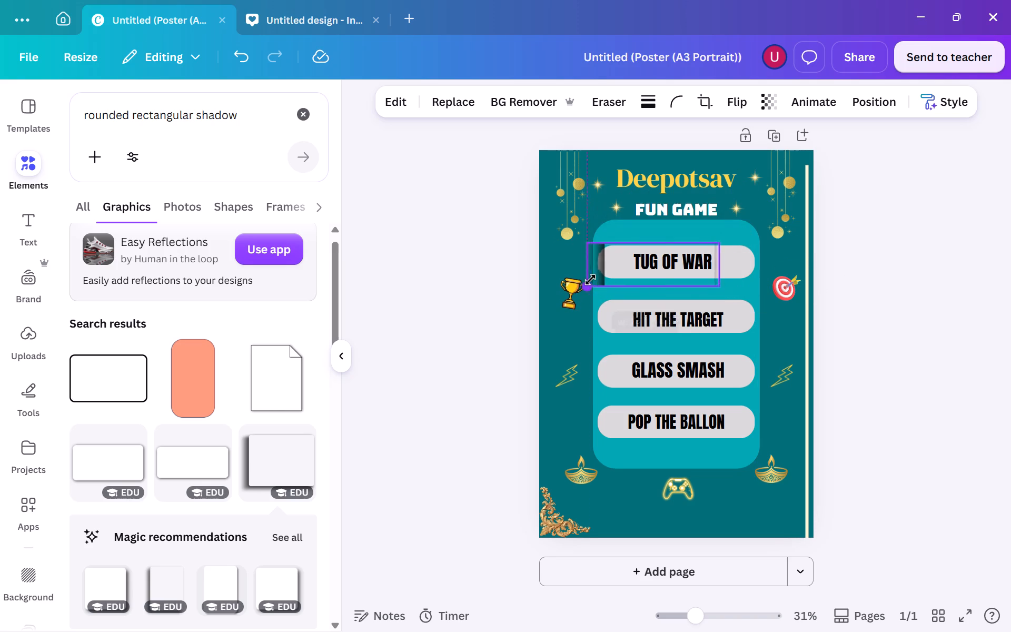
drag(590, 280, 596, 272)
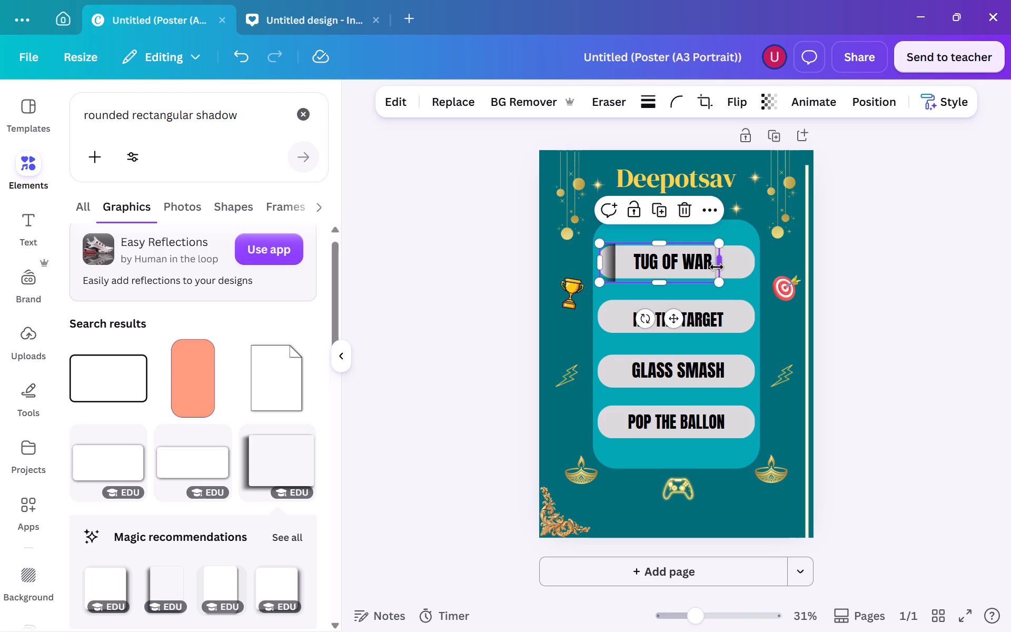
Stretch the shadow graphic to about 19 by 4 cm so its dark edge sits around the left end of the TUG OF WAR bar.
drag(717, 267, 756, 262)
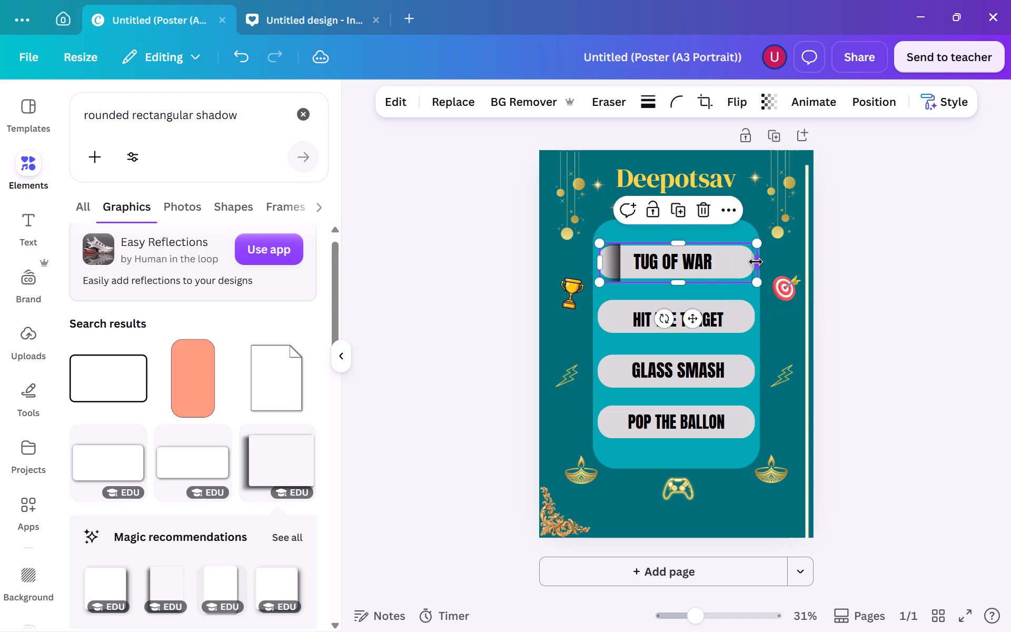
drag(603, 260, 589, 260)
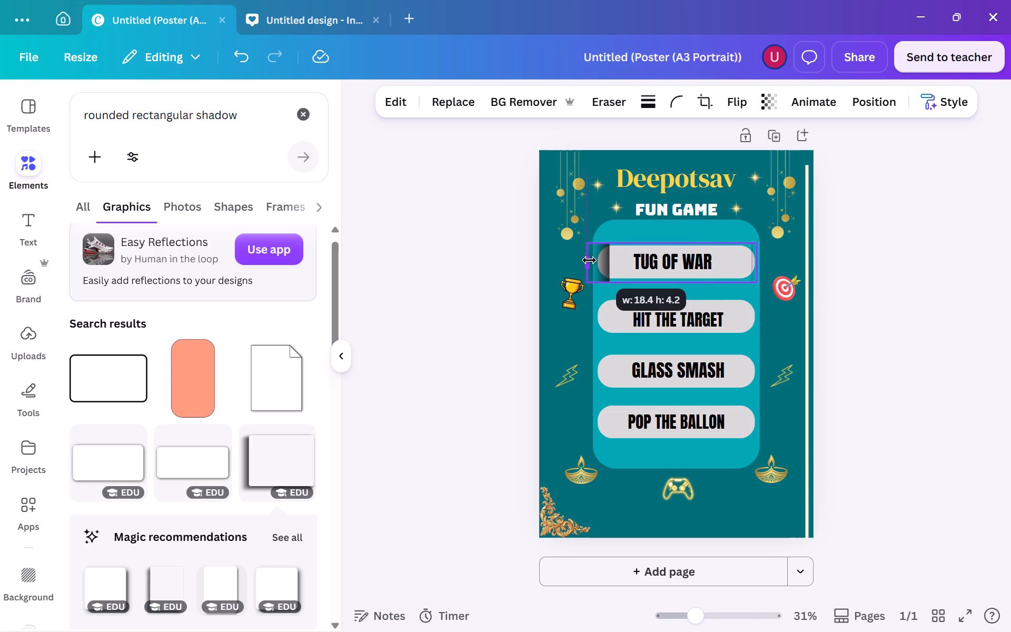
drag(589, 260, 579, 261)
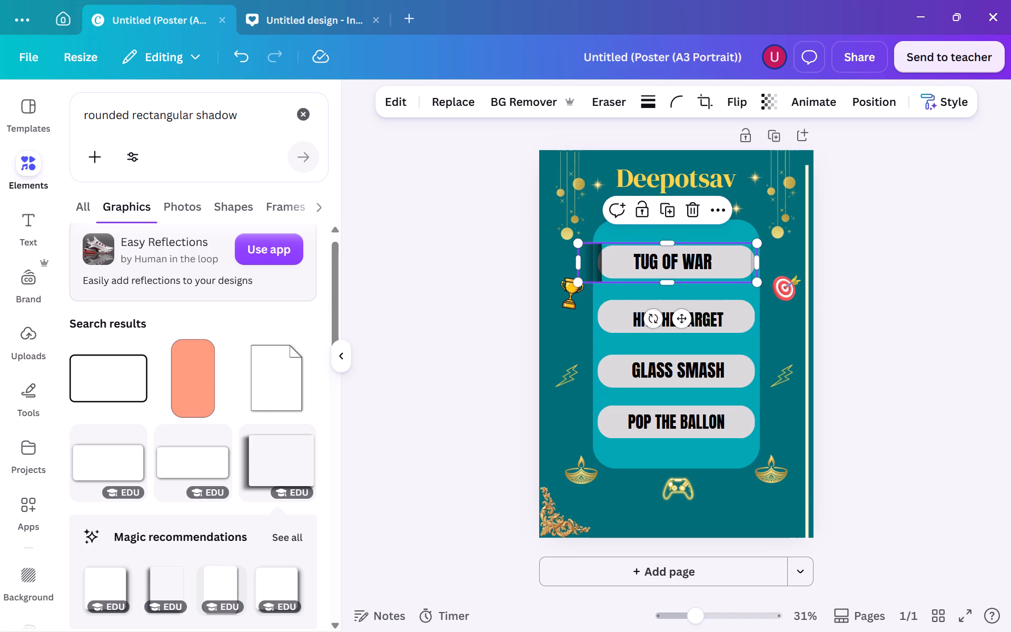
drag(579, 265, 572, 264)
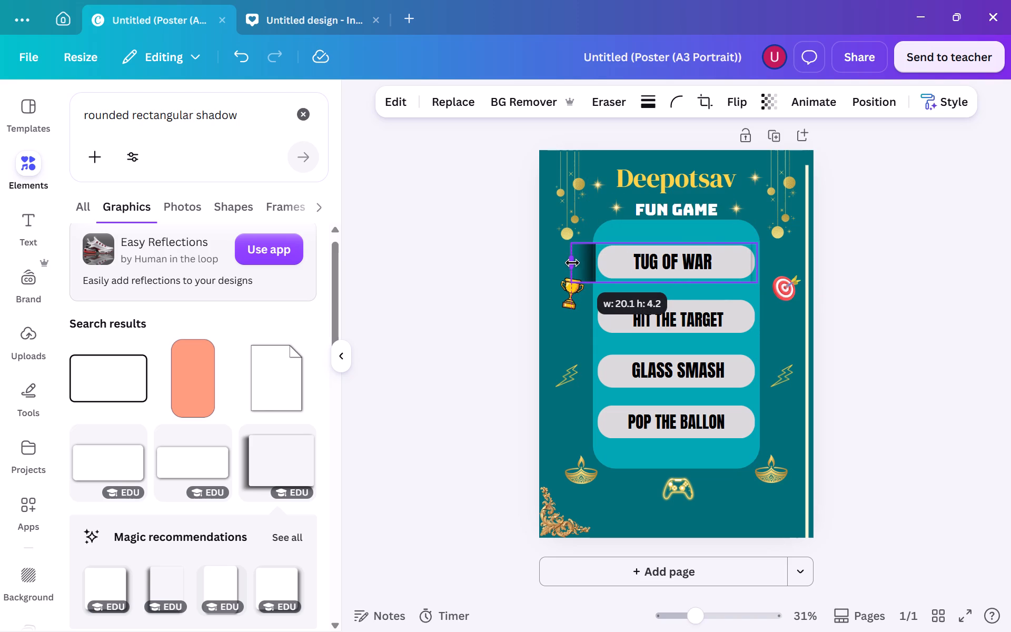
drag(567, 244, 578, 243)
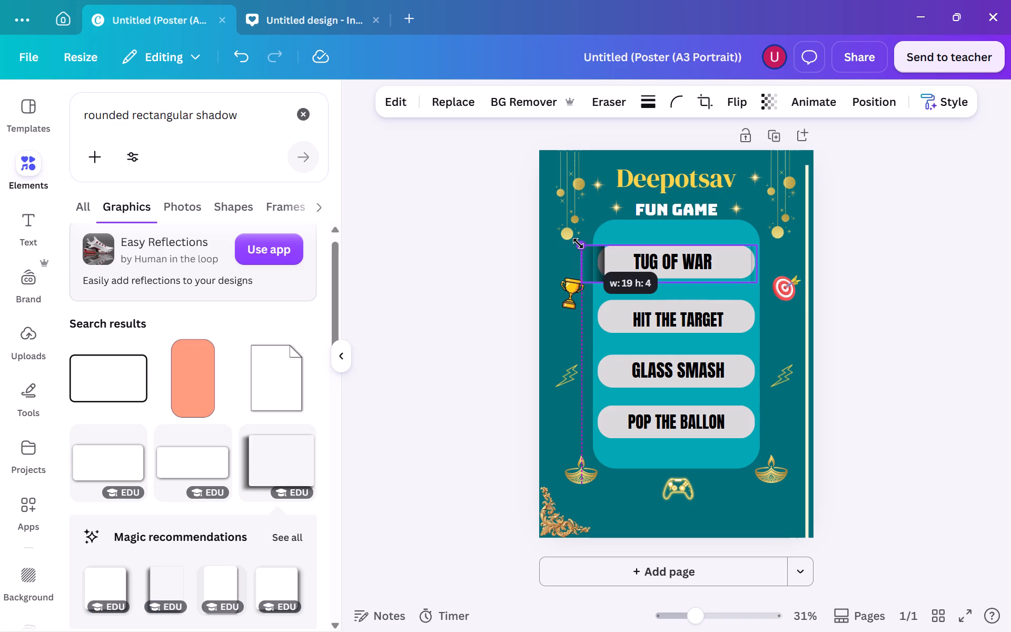
drag(578, 243, 579, 243)
click(877, 264)
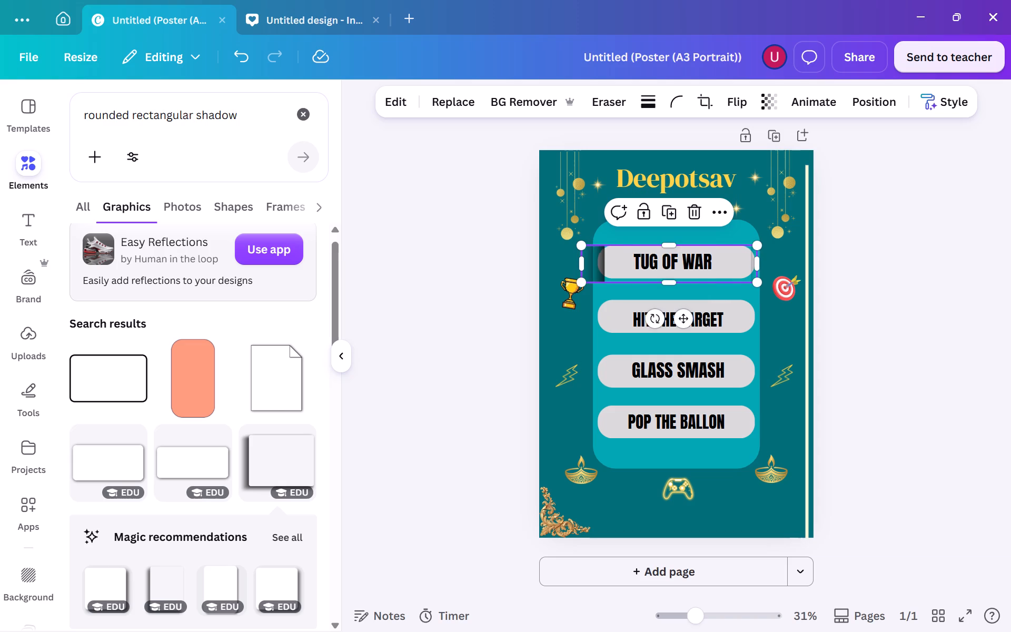
click(707, 251)
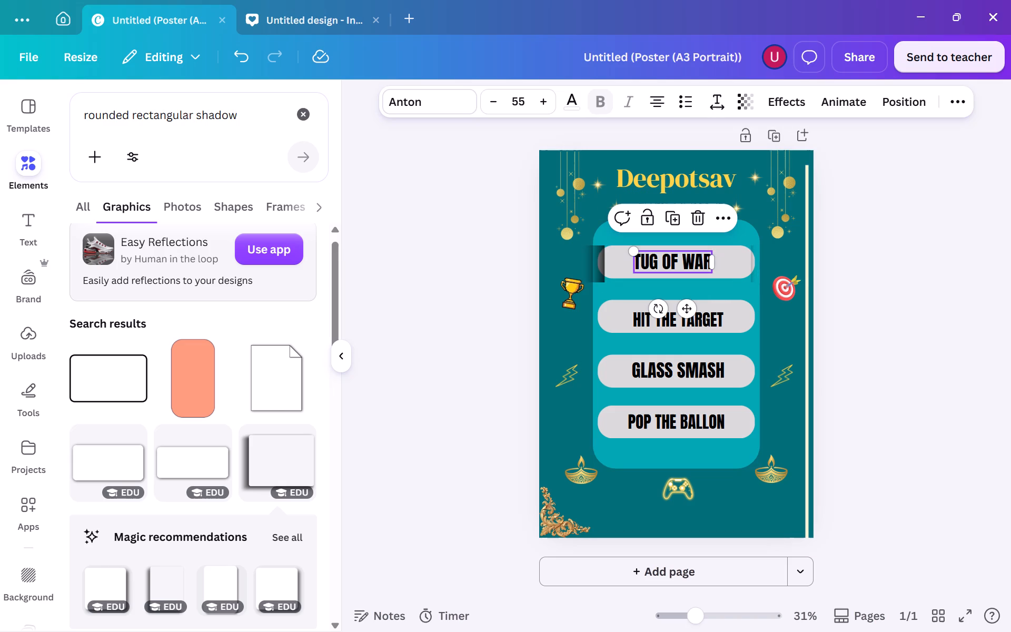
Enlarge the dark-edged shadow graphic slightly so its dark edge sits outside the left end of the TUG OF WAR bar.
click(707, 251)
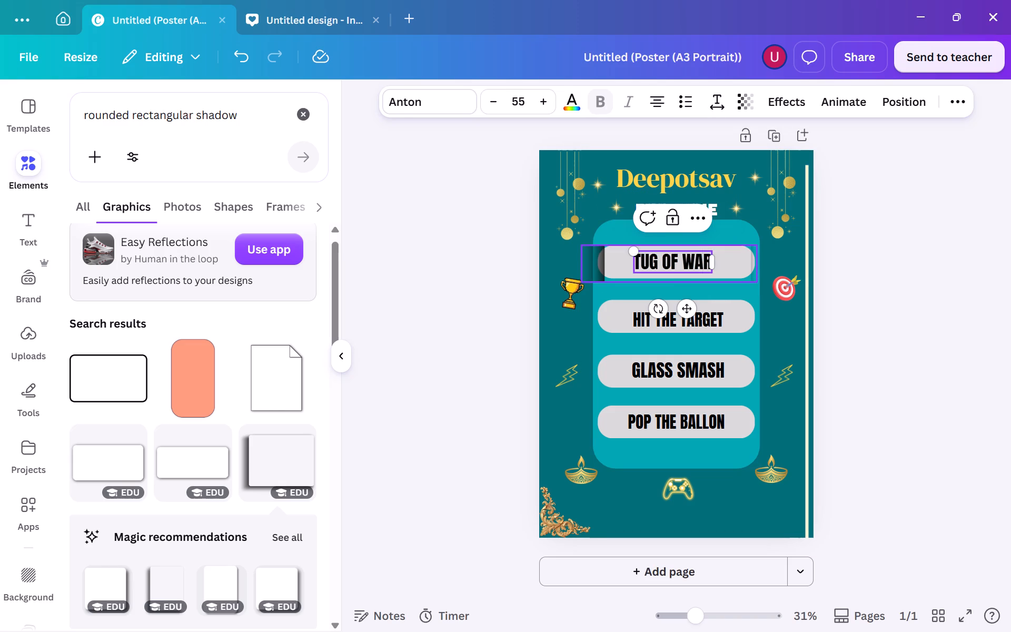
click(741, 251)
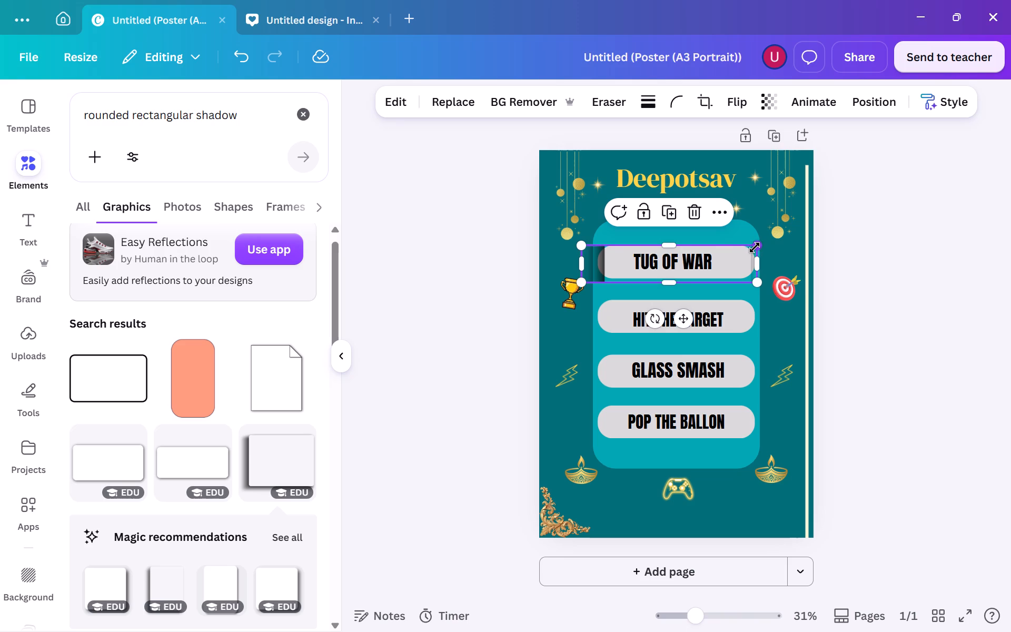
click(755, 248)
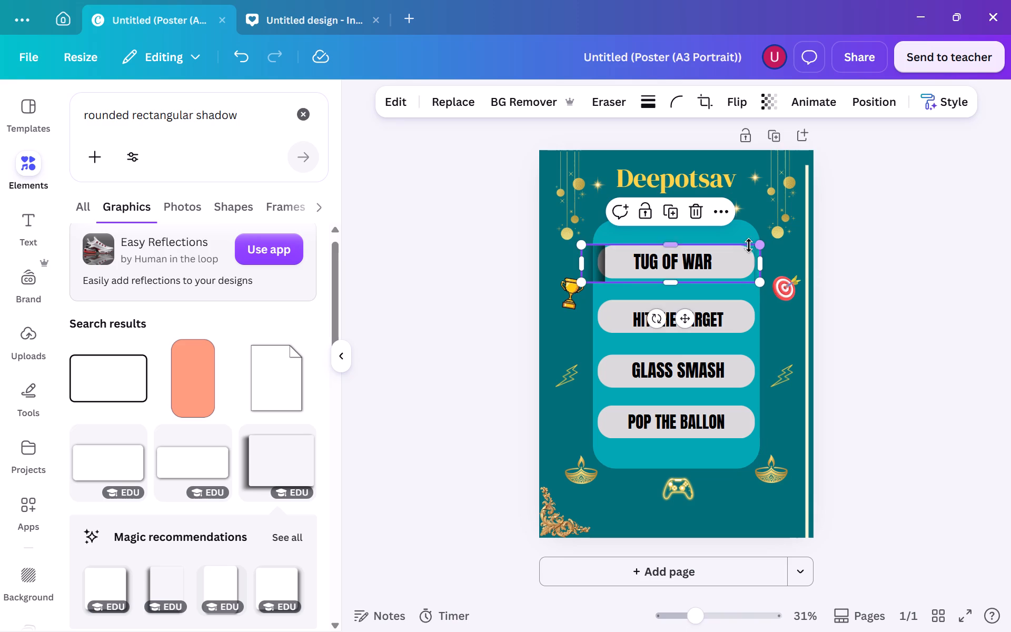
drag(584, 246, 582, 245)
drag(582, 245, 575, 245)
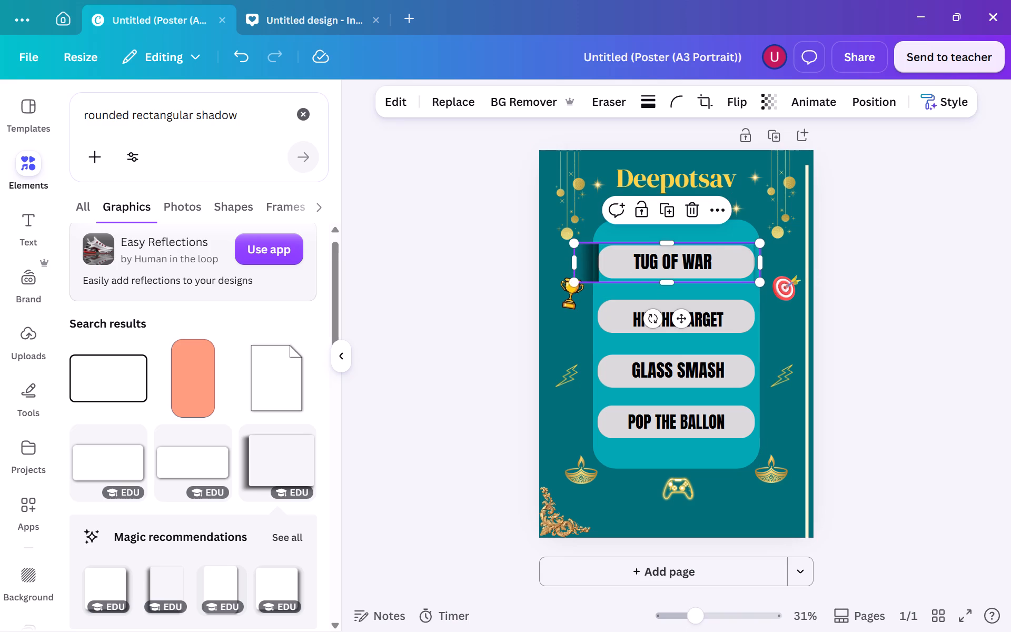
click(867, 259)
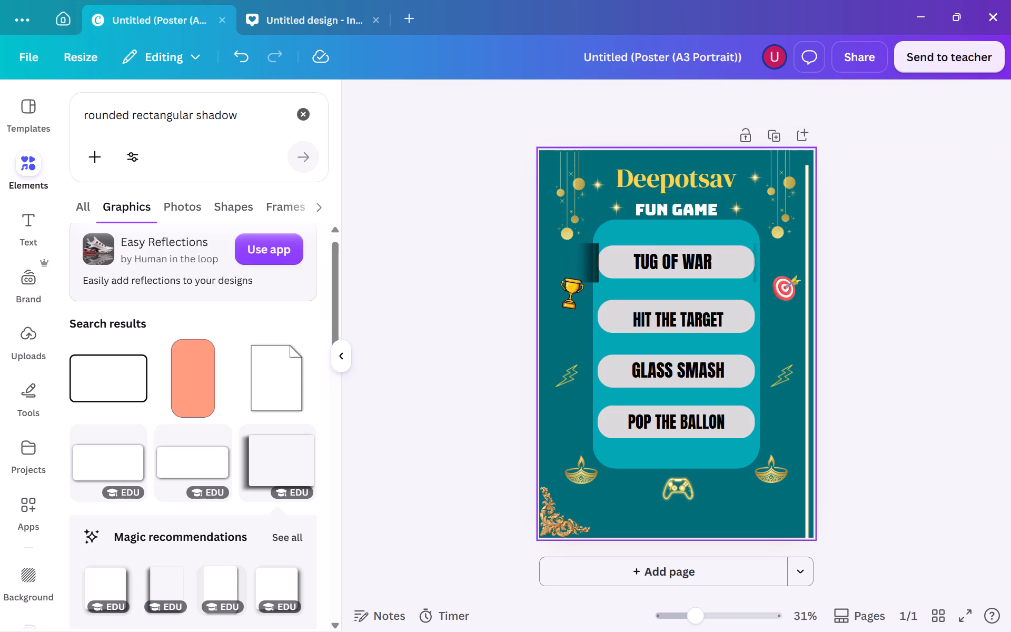
Delete the dark-edged shadow graphic from the TUG OF WAR bar.
click(742, 255)
key(Delete)
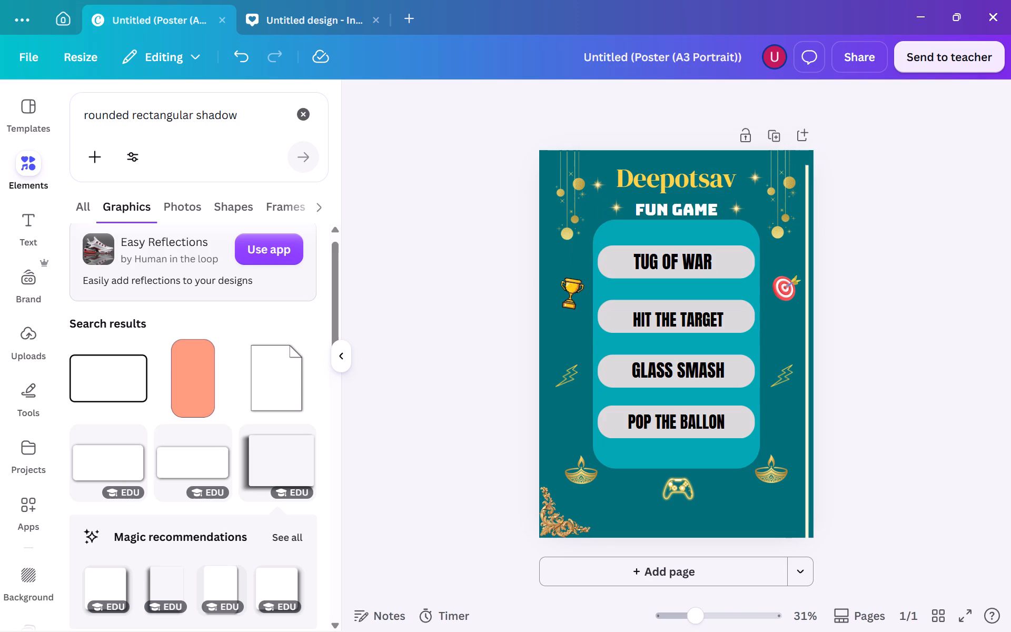
Find the slim white rounded bar with a soft shadow among the graphics and place it over the TUG OF WAR bar.
scroll(168, 498, down, 1)
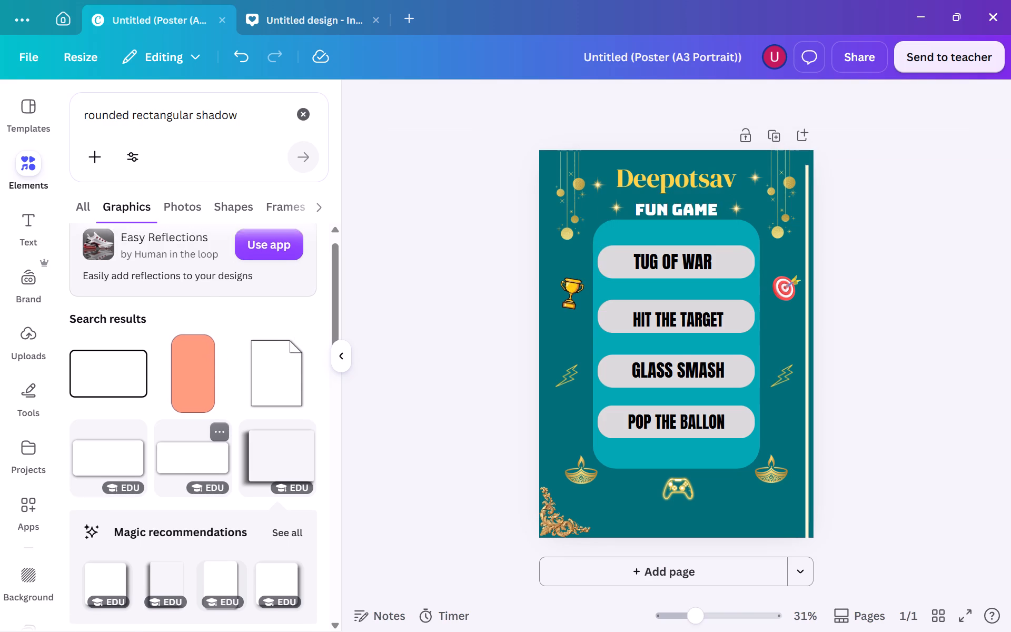
scroll(168, 498, down, 3)
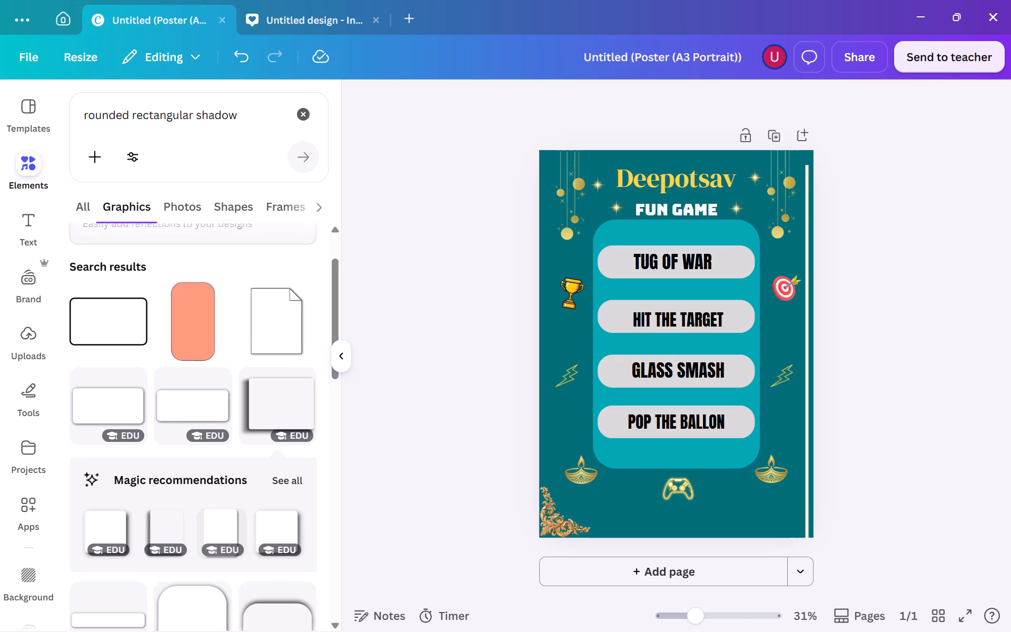
scroll(168, 498, down, 1)
scroll(216, 468, down, 1)
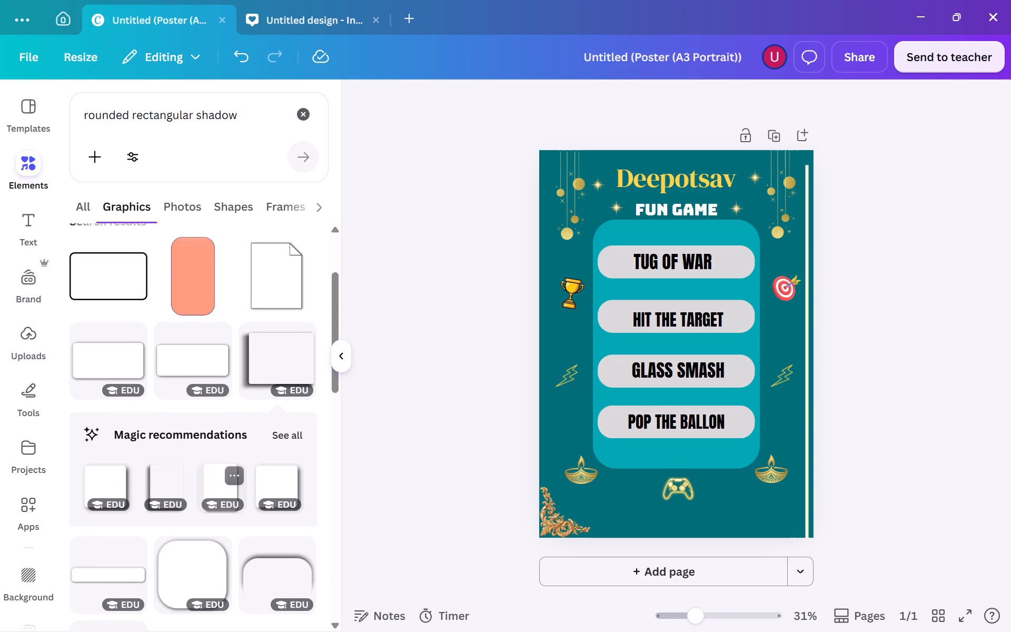
scroll(216, 468, down, 1)
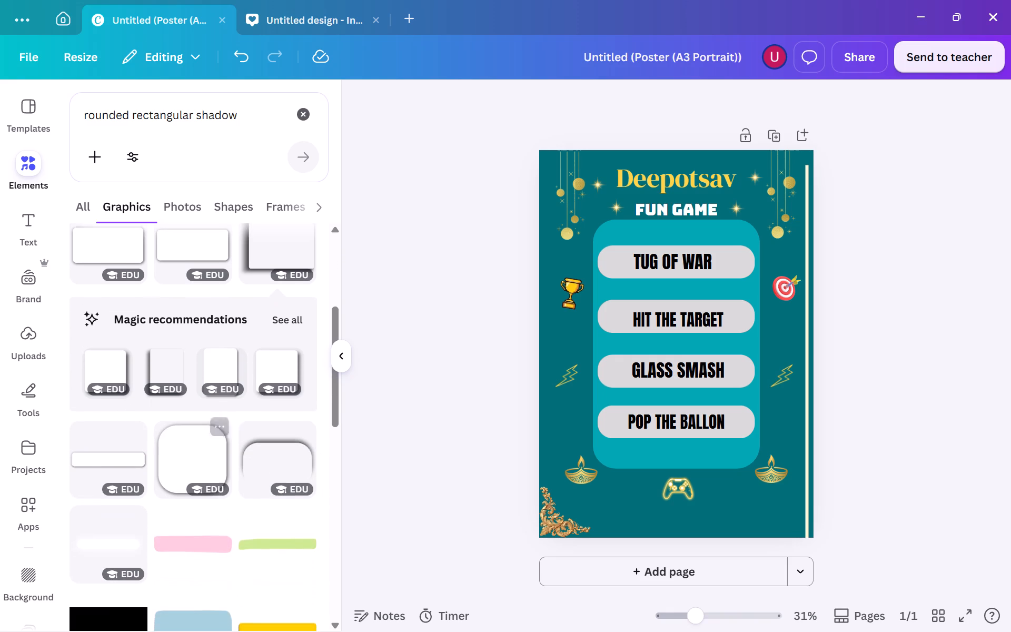
scroll(216, 468, down, 1)
drag(89, 457, 170, 438)
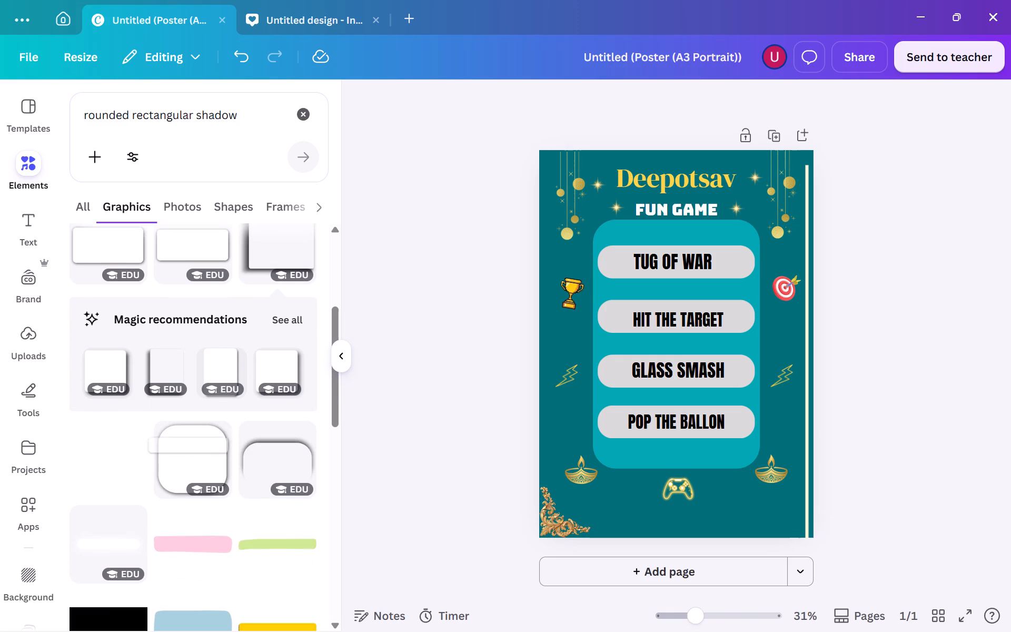
drag(170, 438, 603, 271)
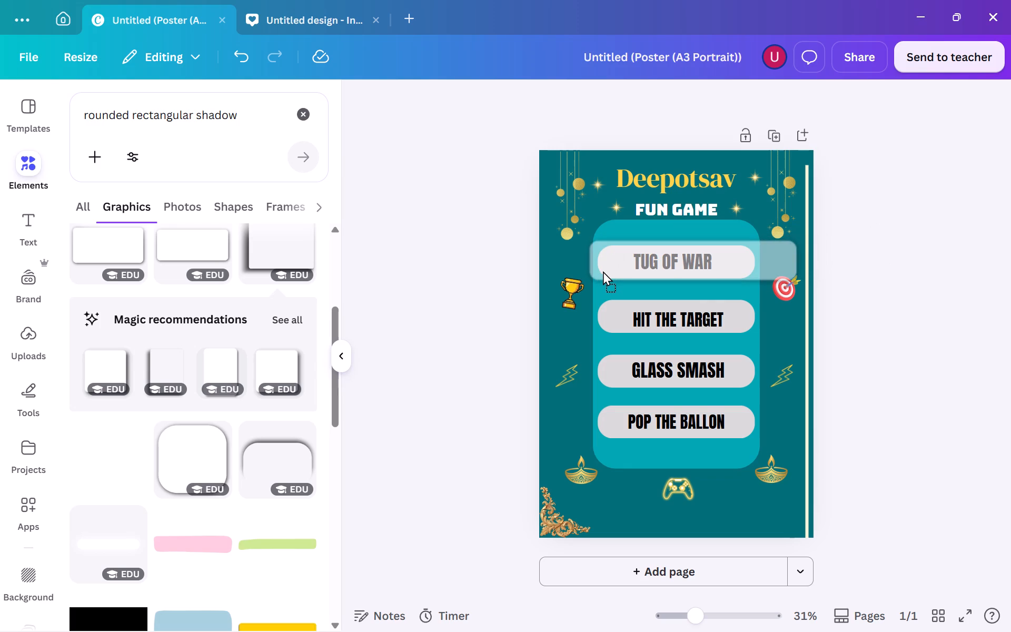
drag(603, 271, 594, 270)
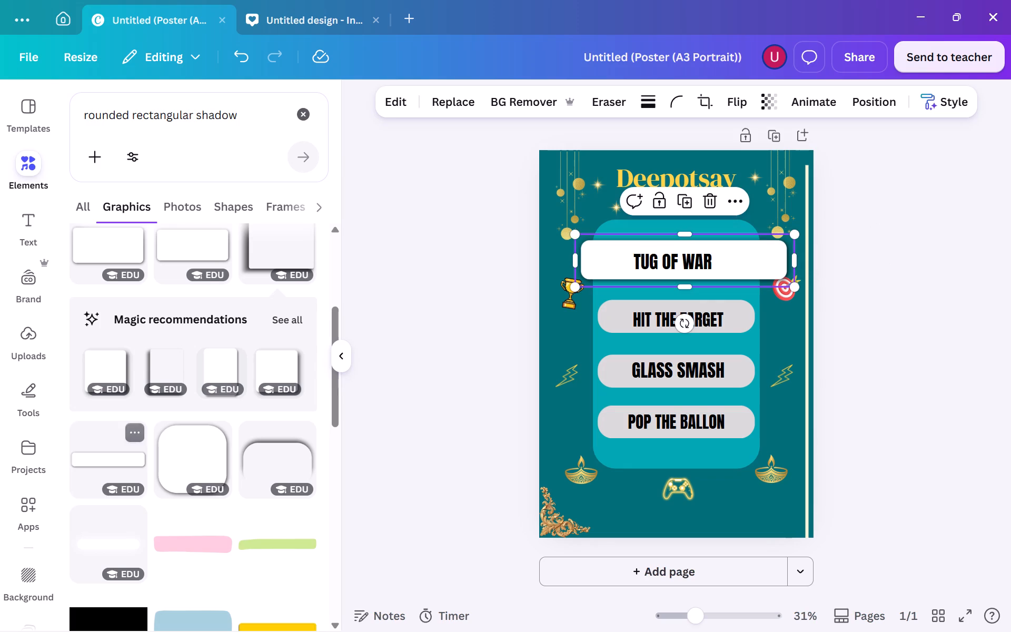
Shrink the white shadow bar to about 18.8 by 4.5 cm and align it over the grey TUG OF WAR bar.
click(791, 235)
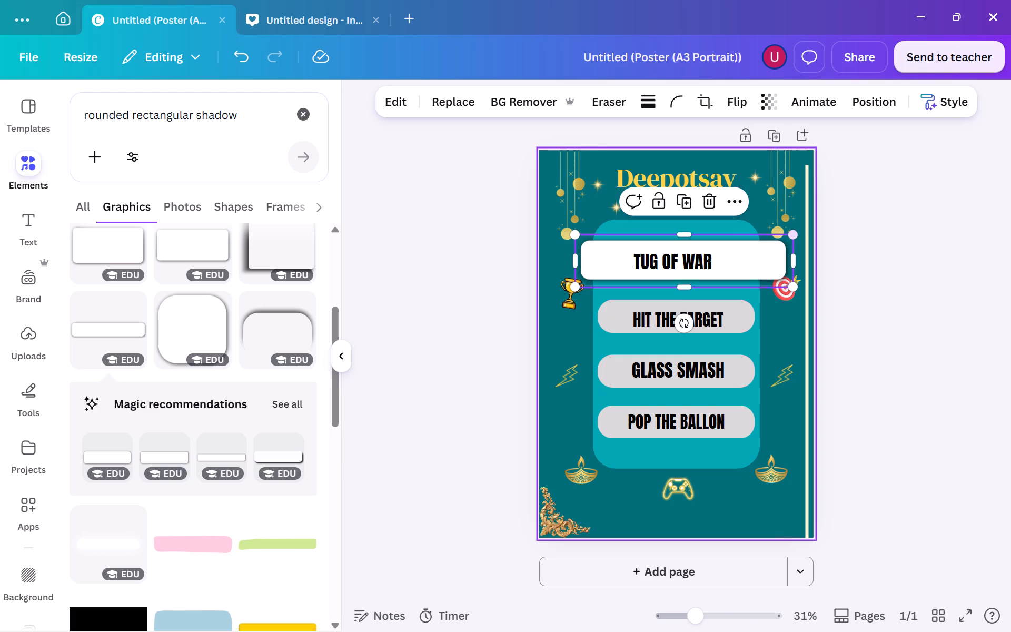
drag(795, 233, 779, 238)
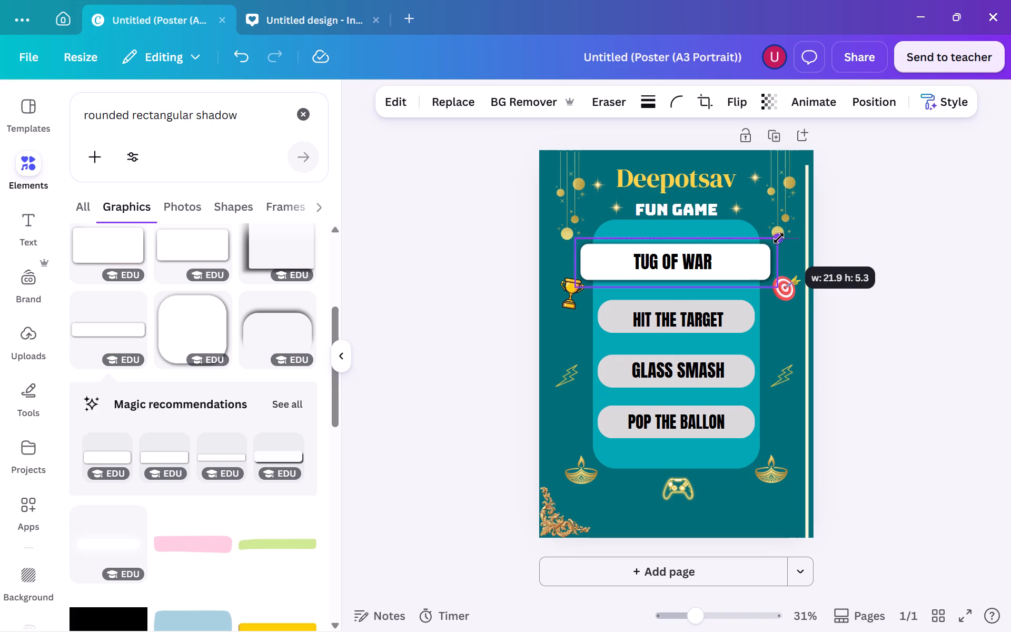
drag(779, 238, 770, 240)
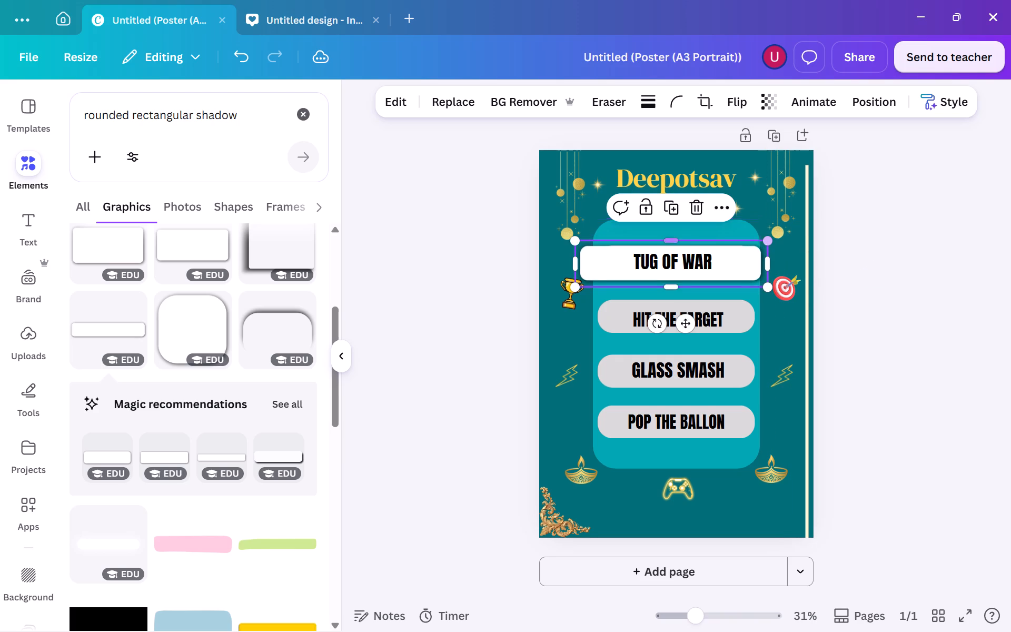
drag(576, 240, 596, 240)
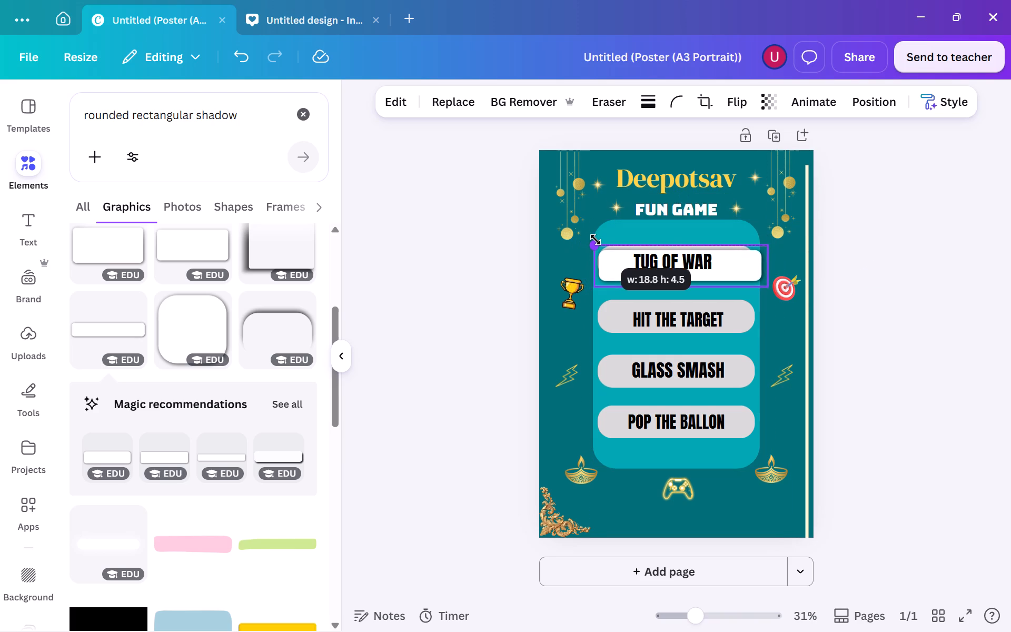
drag(596, 240, 596, 240)
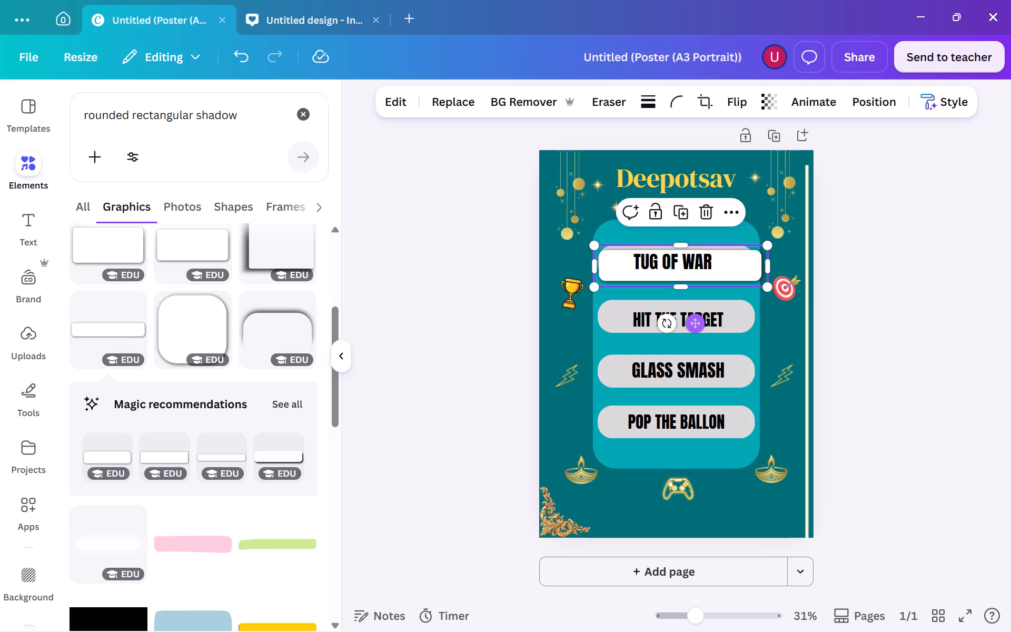
click(693, 314)
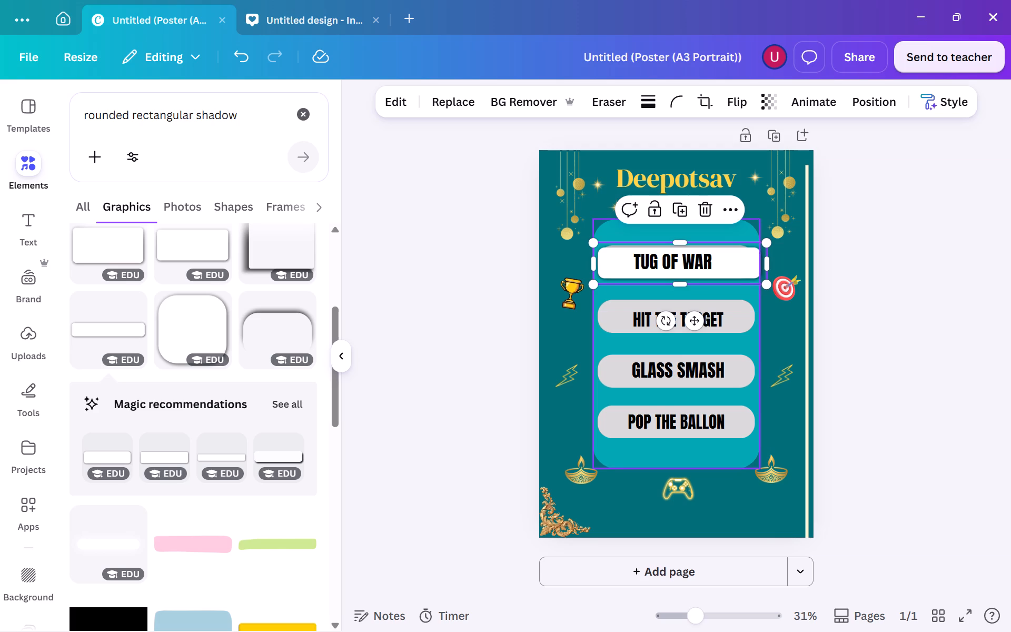
Enlarge the white shadow bar slightly and recentre it so it fully covers the grey TUG OF WAR bar.
click(736, 261)
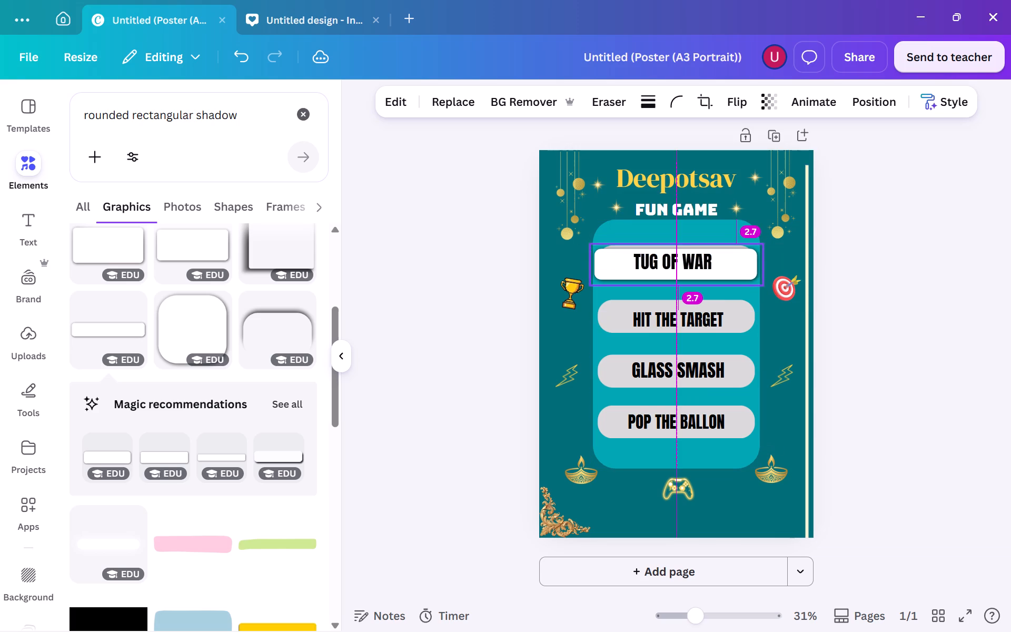
click(761, 241)
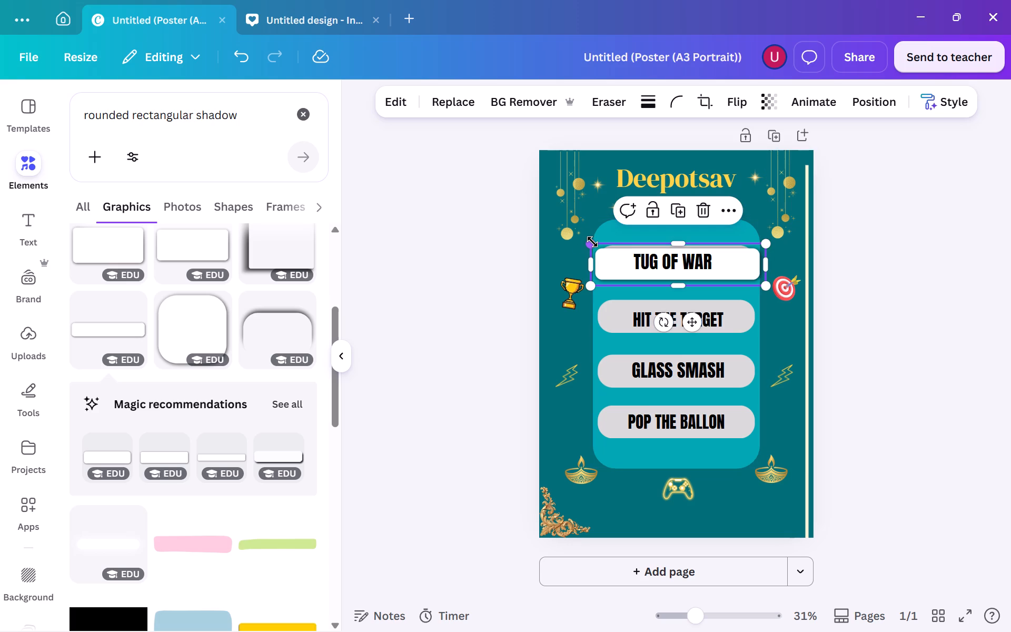
drag(592, 242, 590, 236)
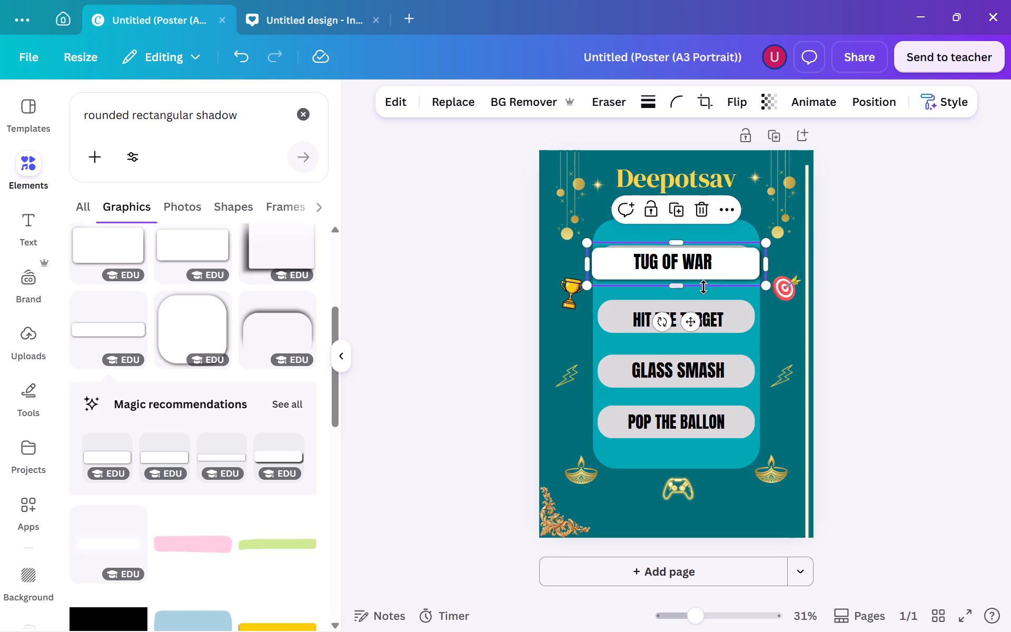
click(693, 319)
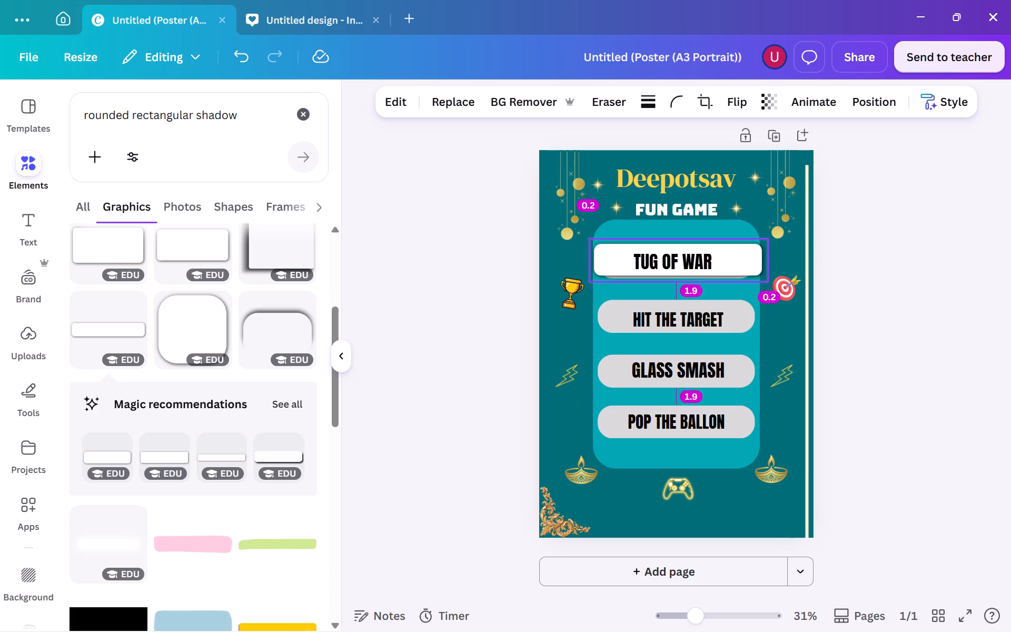
click(900, 263)
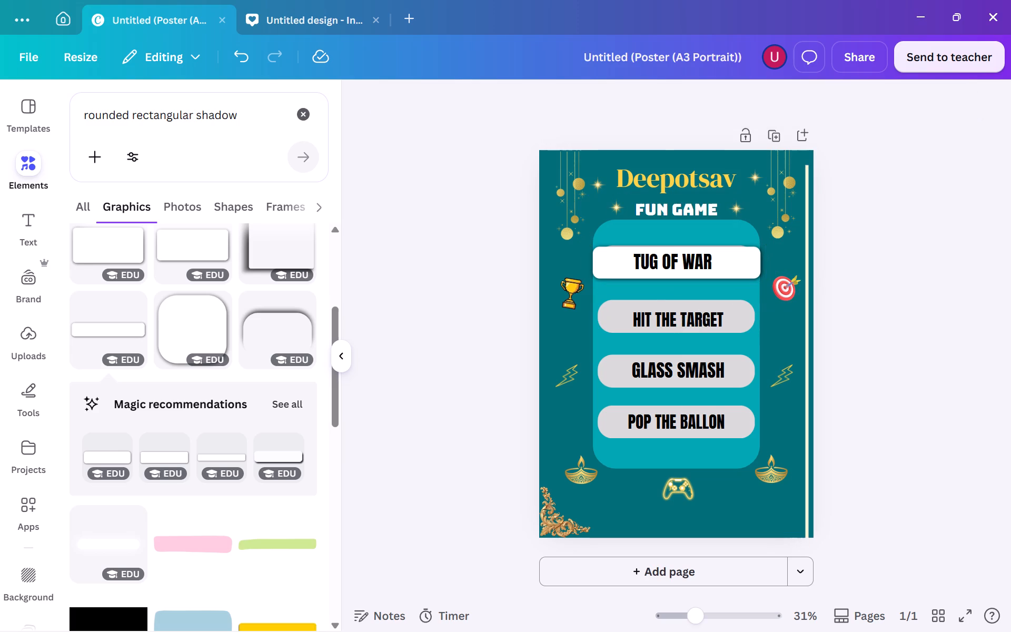
click(747, 270)
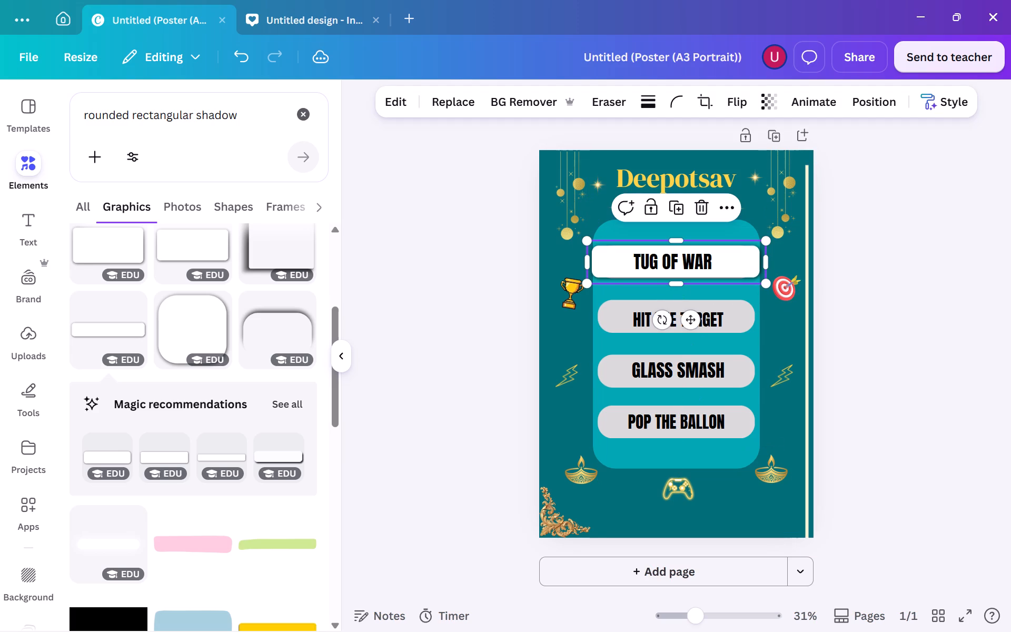
click(869, 243)
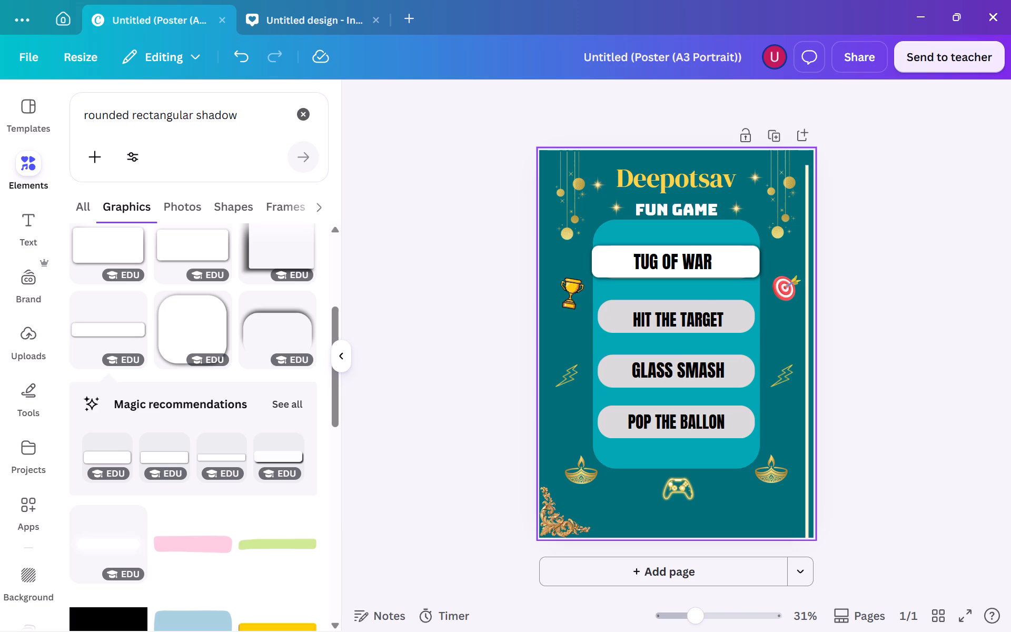
Copy the white shadow bar behind TUG OF WAR and duplicate it twice for the other game names.
click(746, 253)
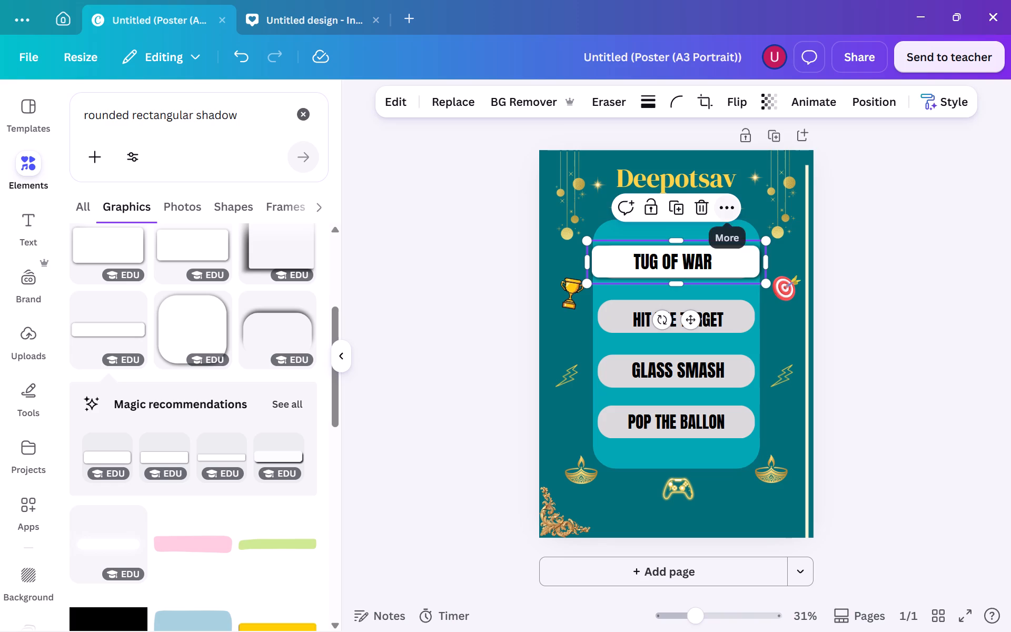
click(736, 209)
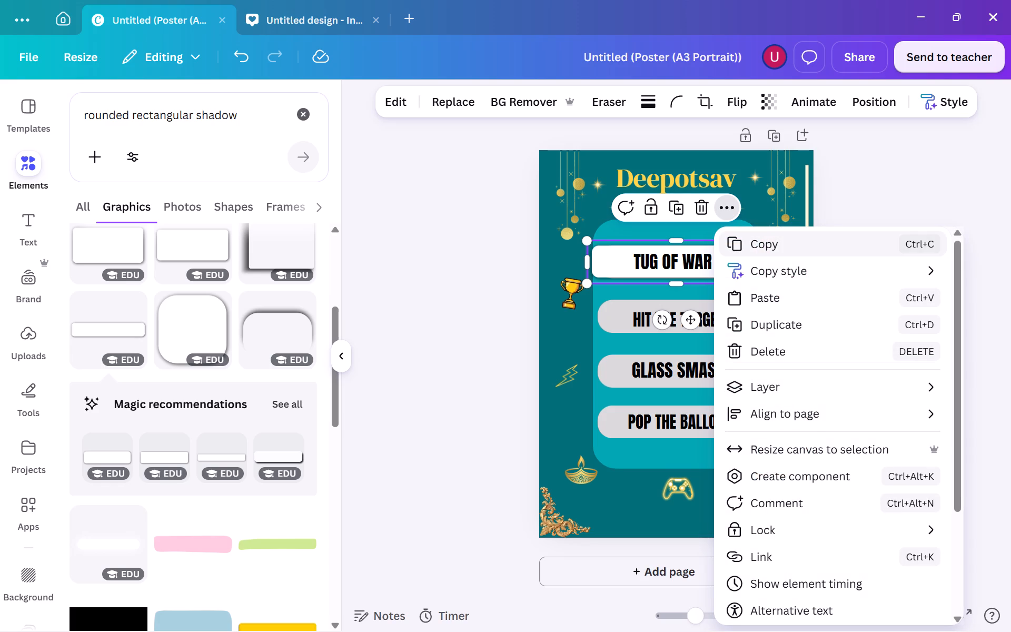
click(754, 239)
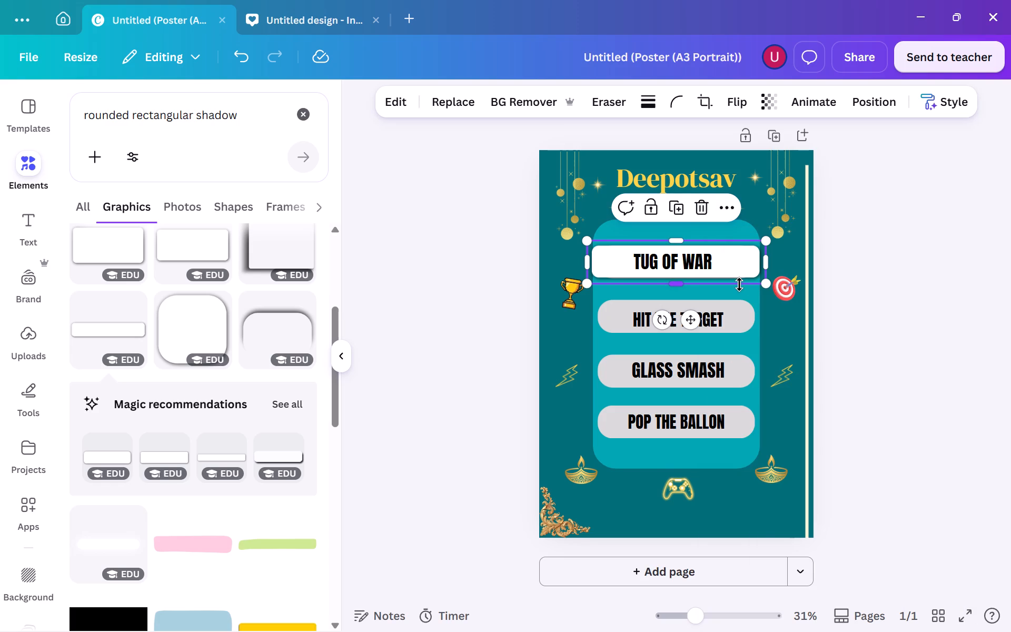
click(672, 208)
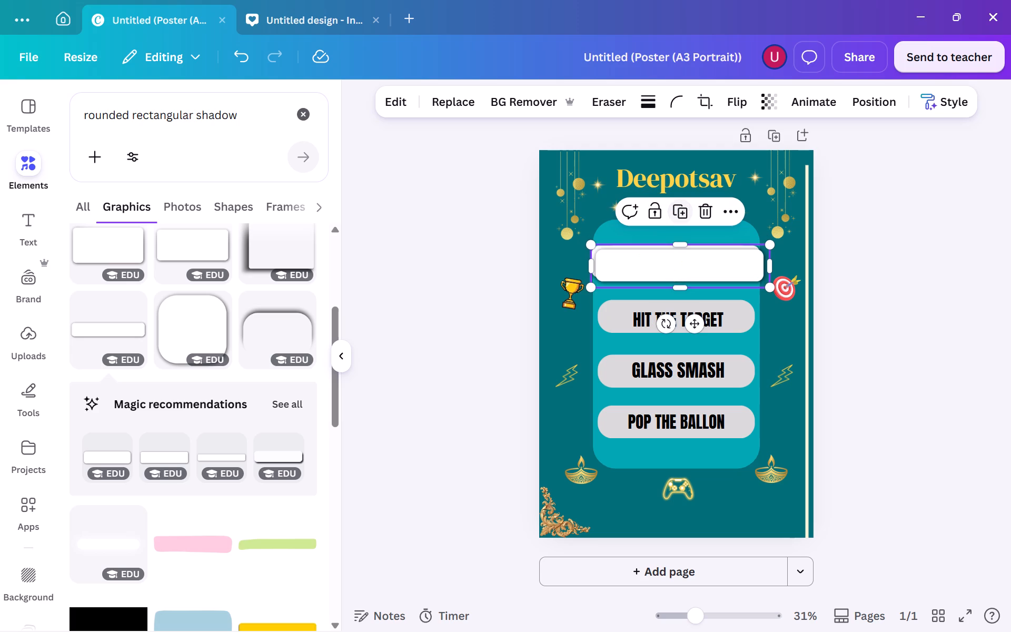
click(673, 207)
click(673, 207)
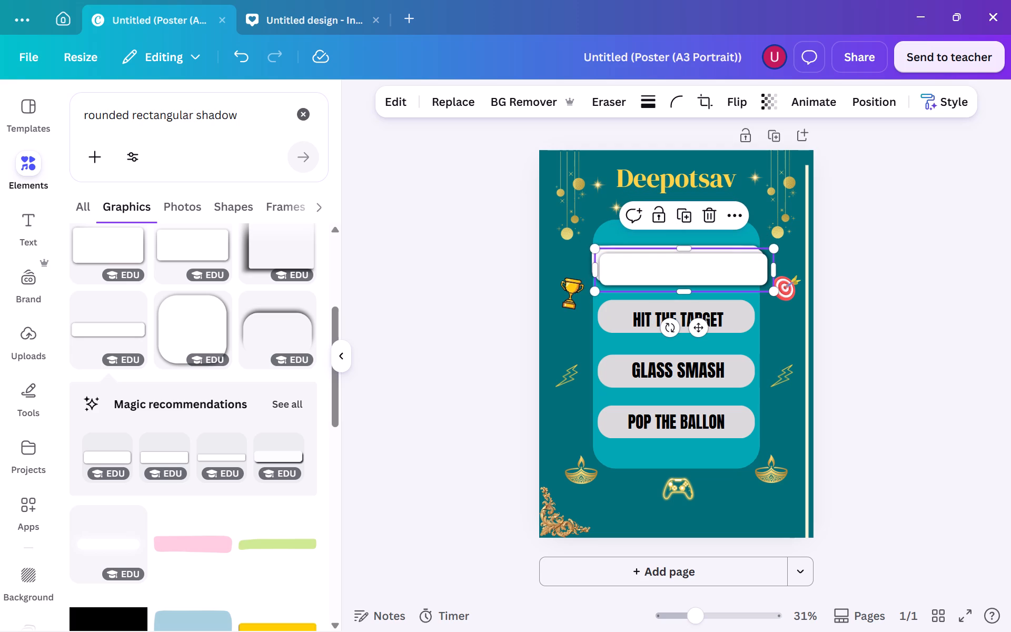
Move the two duplicated white bars off TUG OF WAR, placing one above and one below the GLASS SMASH text.
drag(707, 261, 711, 269)
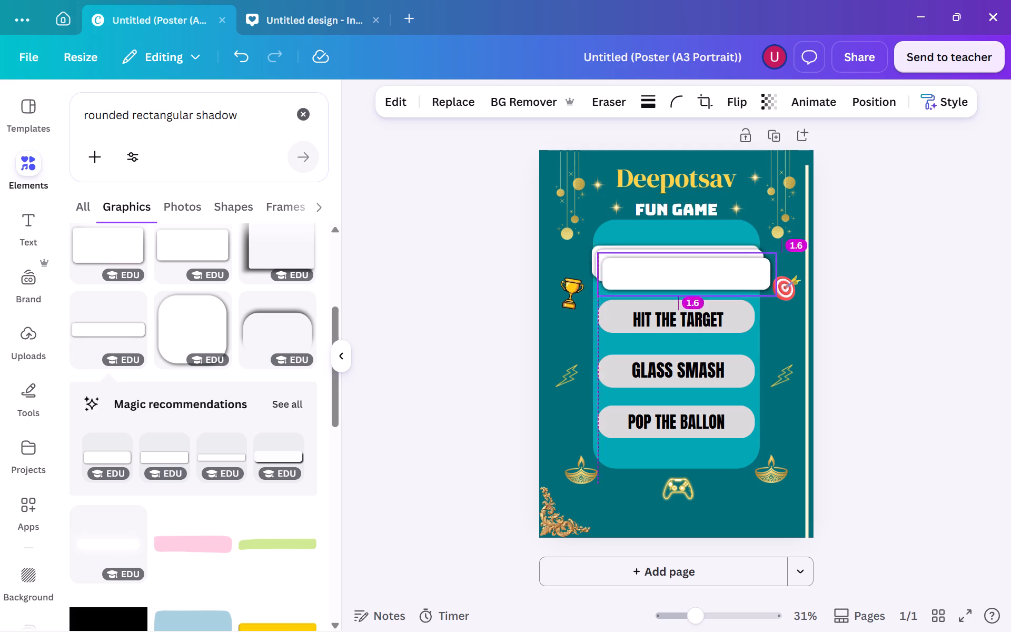
drag(711, 269, 710, 358)
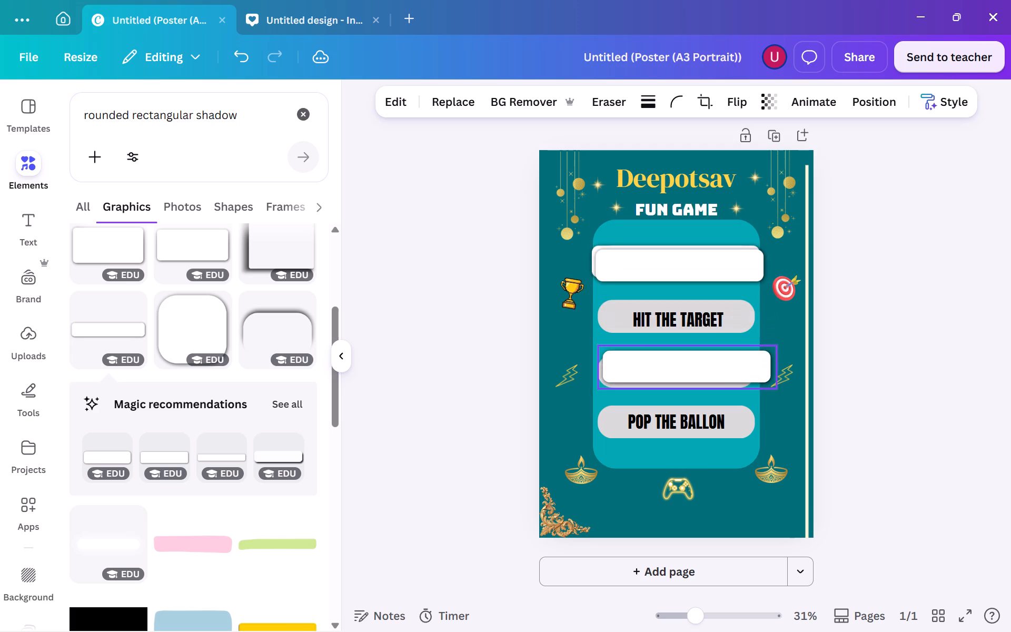
drag(710, 358, 708, 294)
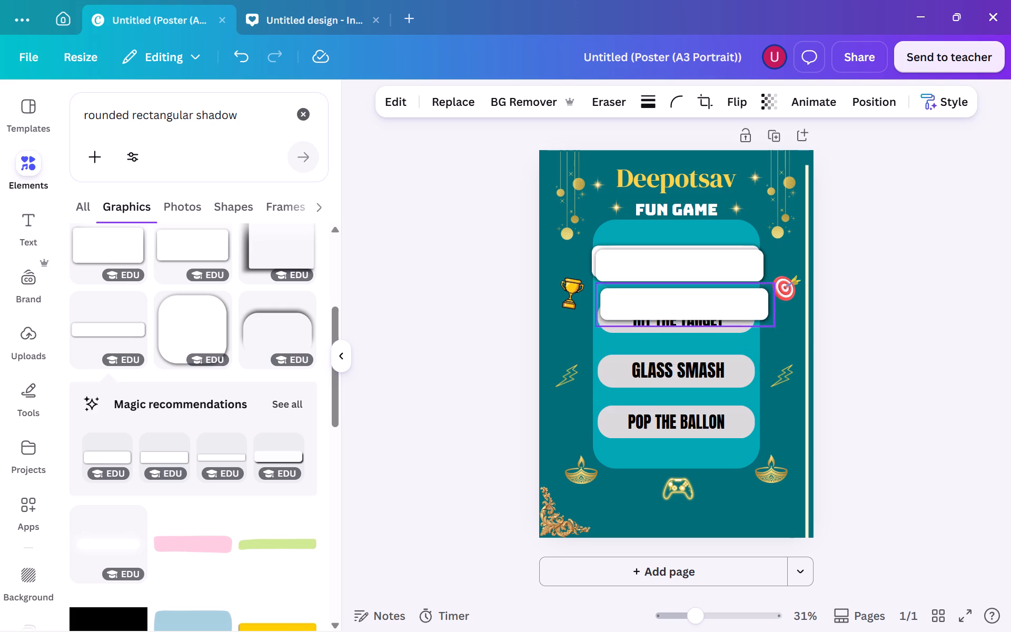
drag(708, 294, 703, 310)
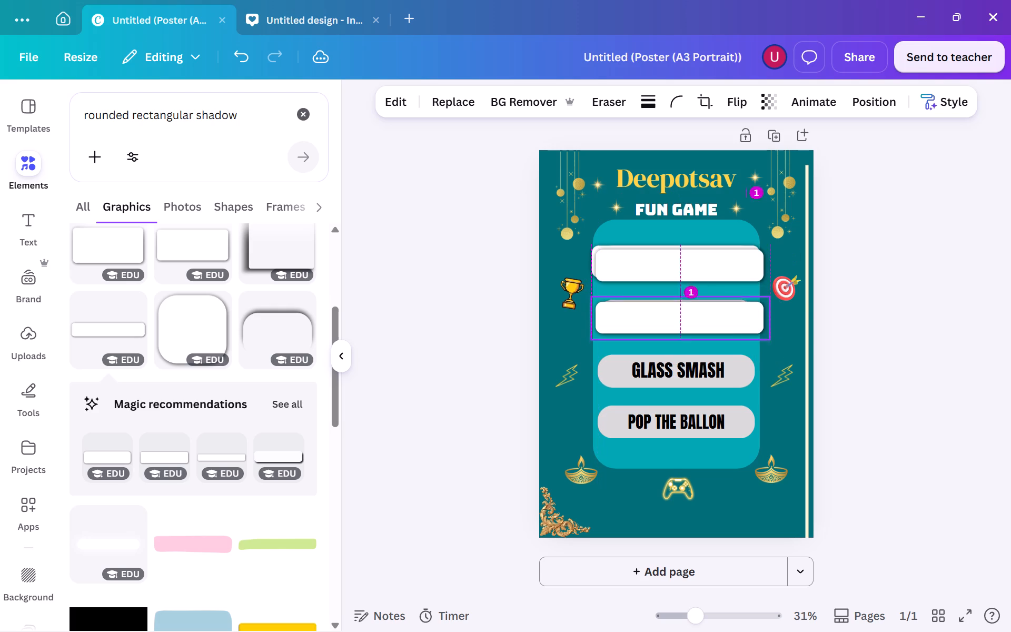
drag(703, 310, 702, 308)
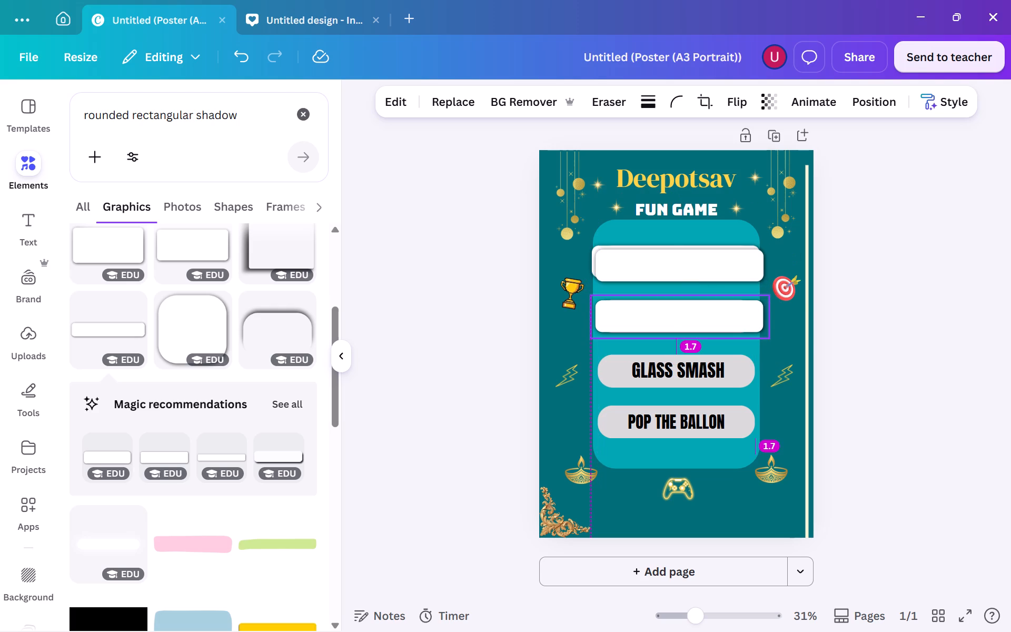
drag(702, 308, 729, 315)
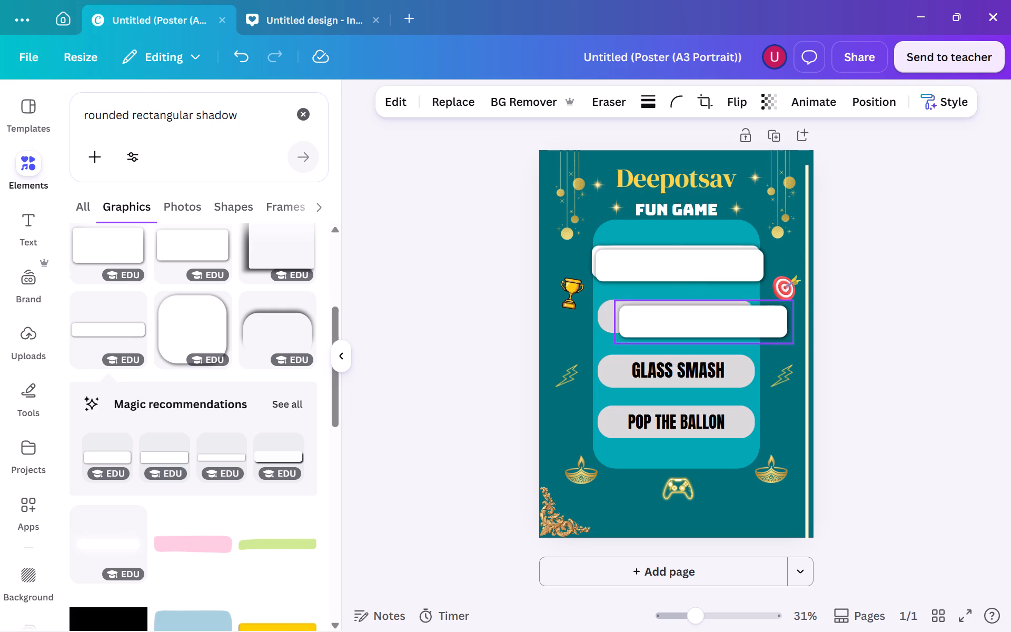
drag(729, 315, 730, 335)
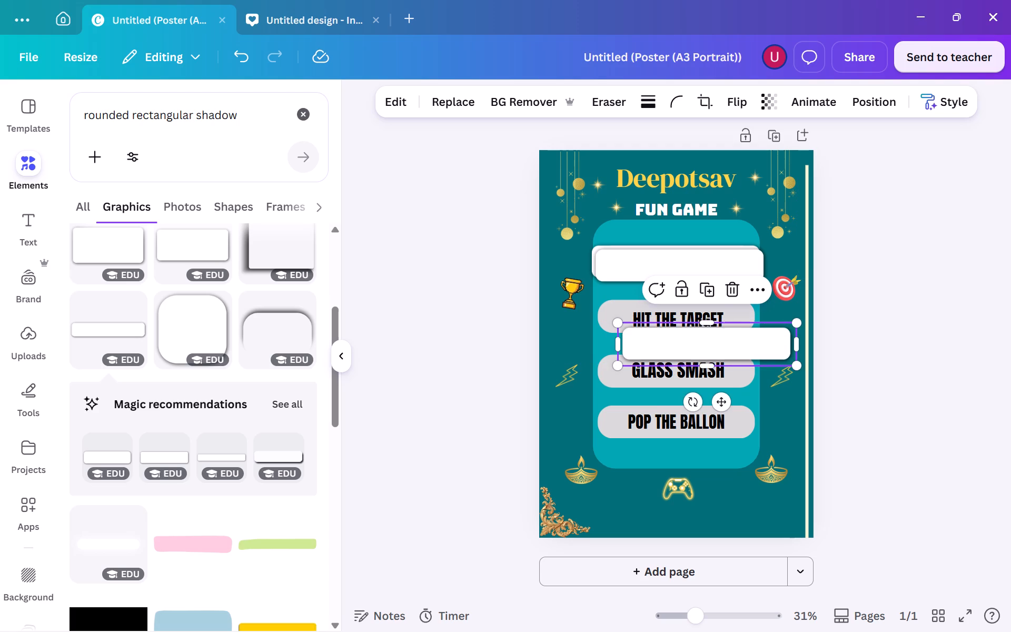
drag(704, 255, 697, 309)
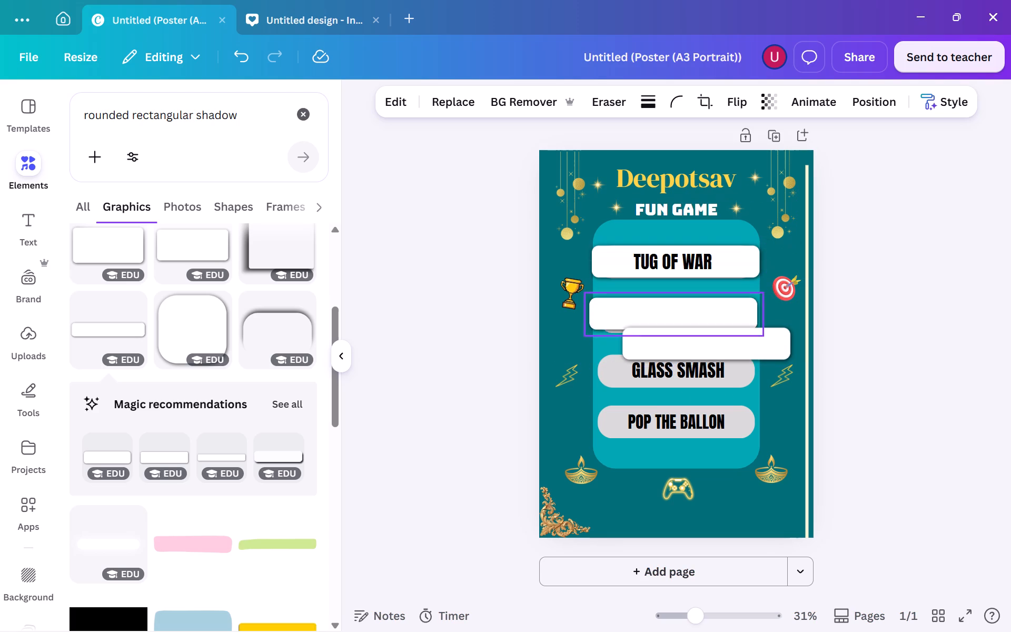
drag(697, 309, 688, 380)
Examine the poster's layer order, including the white bars, game-name texts and grey bars, and the overlapping-only view.
click(739, 258)
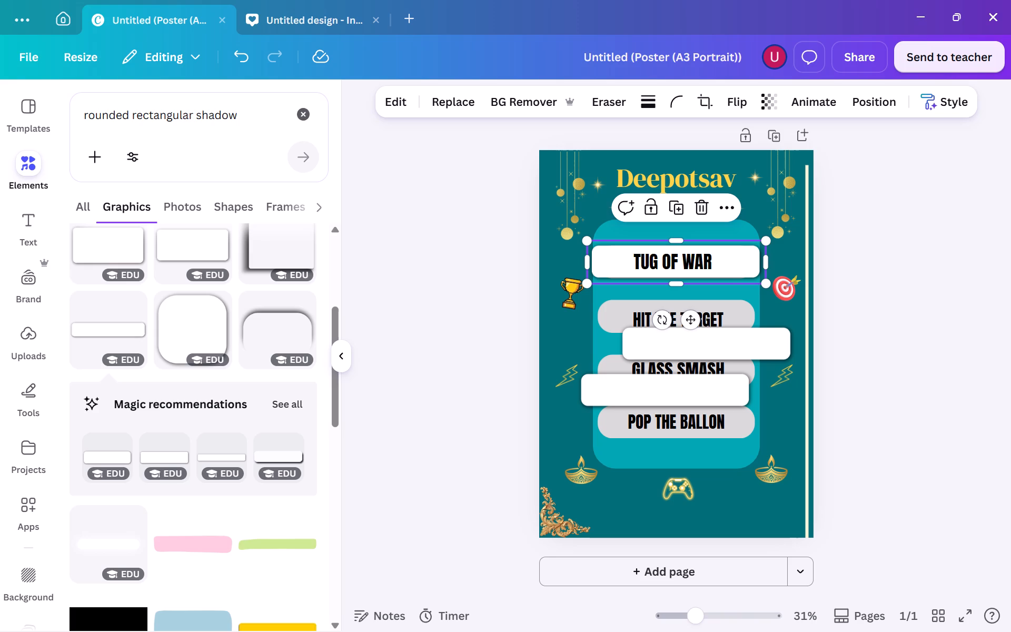
right_click(739, 256)
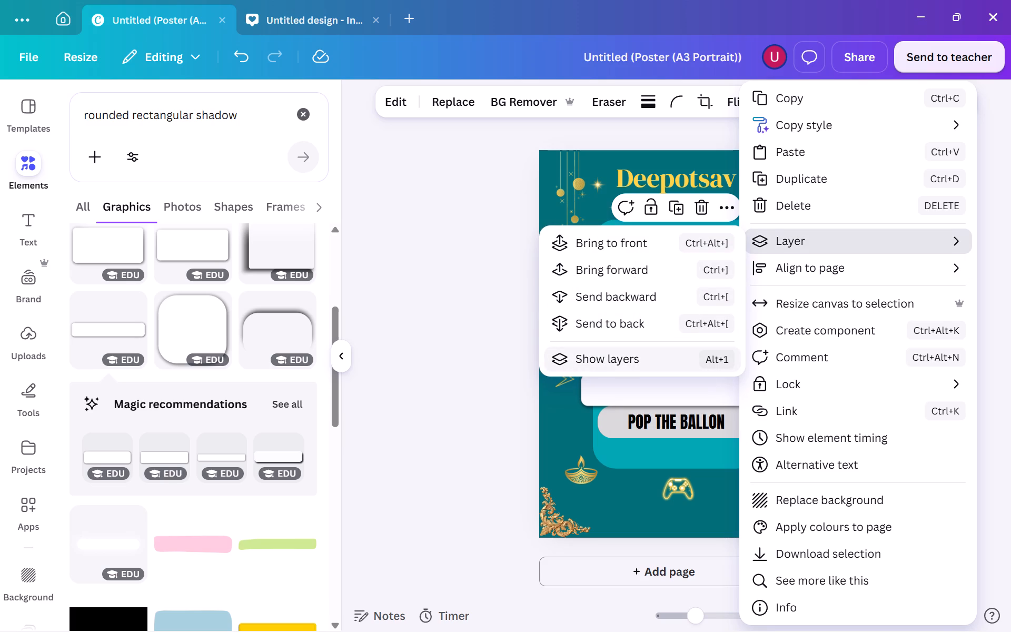
click(686, 362)
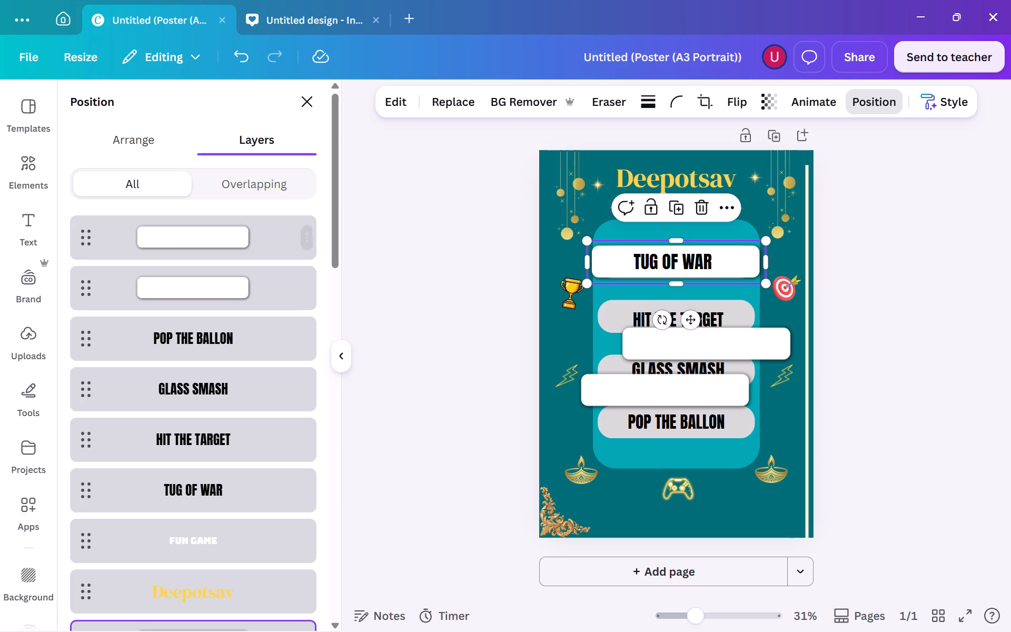
click(461, 262)
click(461, 262)
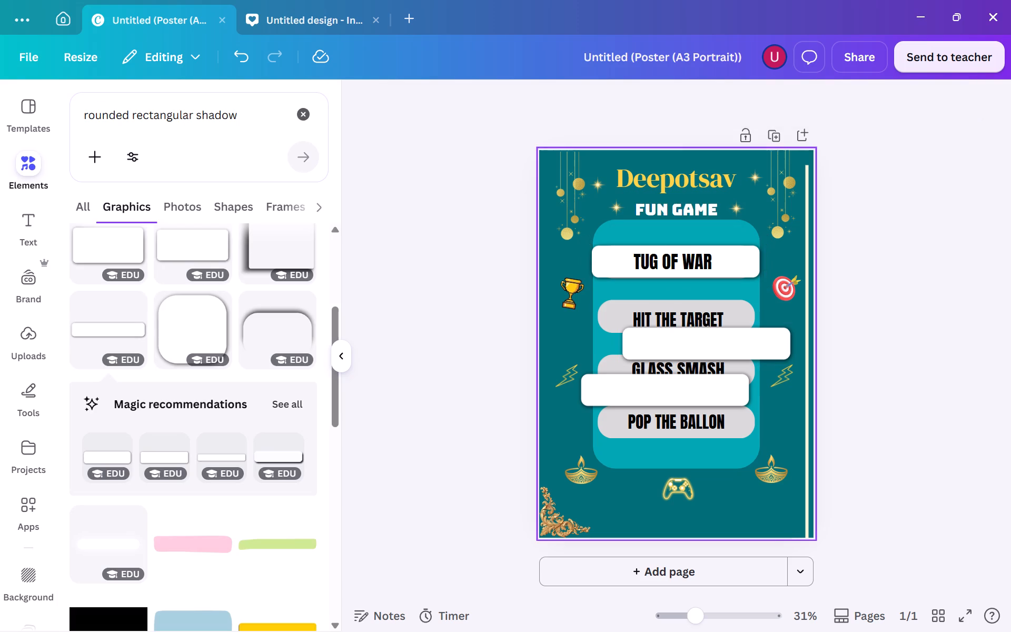
right_click(610, 255)
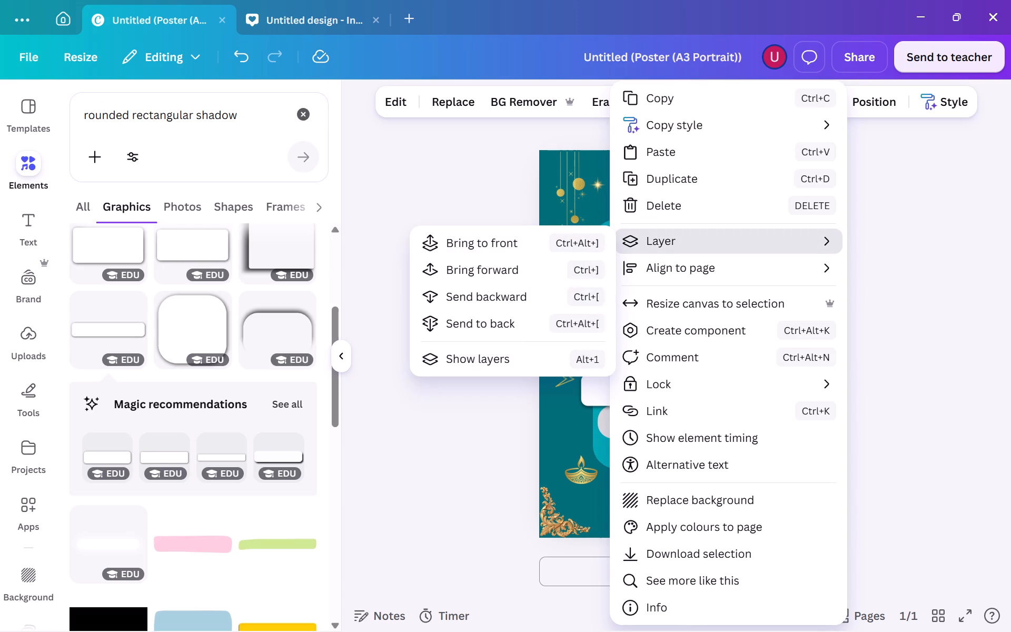
click(542, 354)
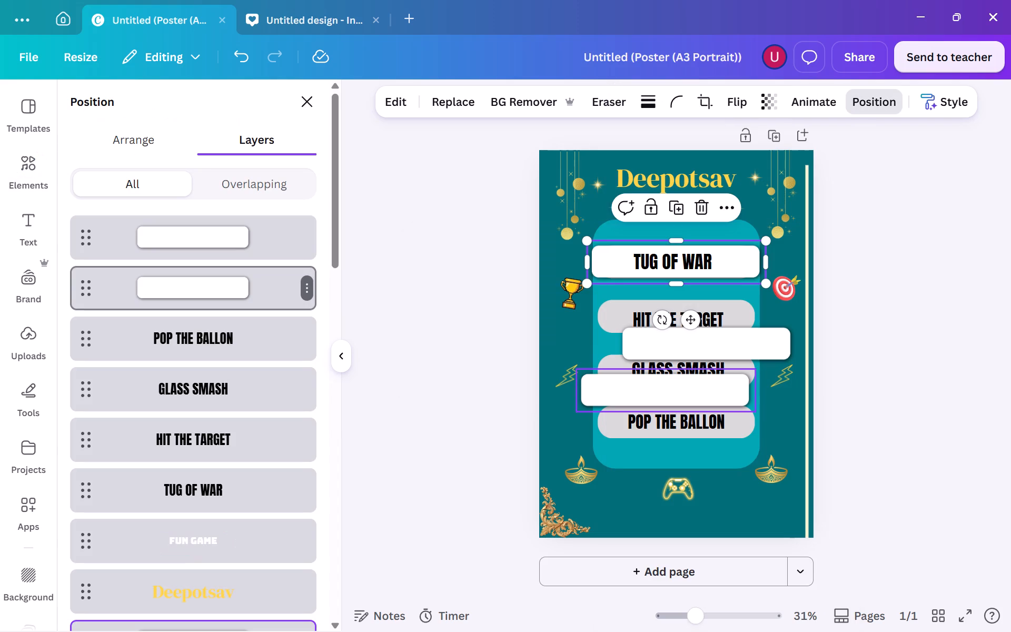
scroll(212, 338, down, 1)
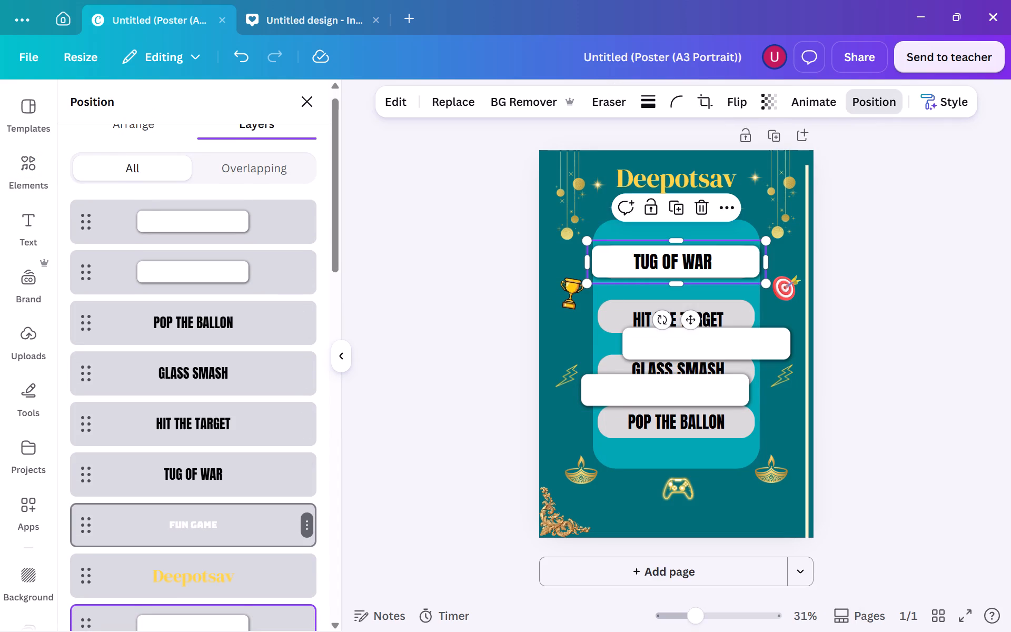
click(239, 521)
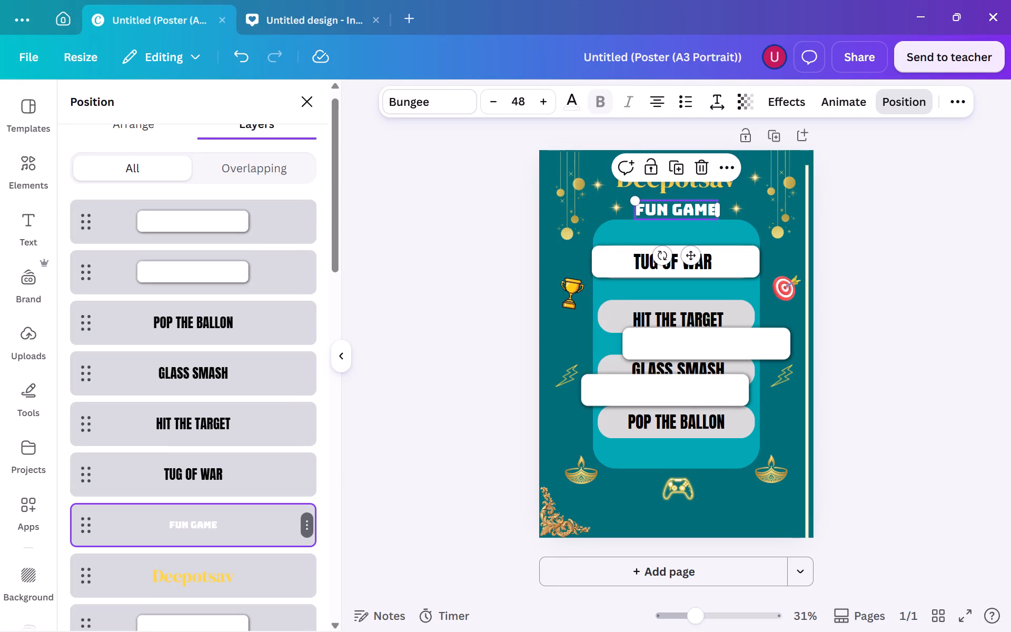
scroll(265, 513, down, 2)
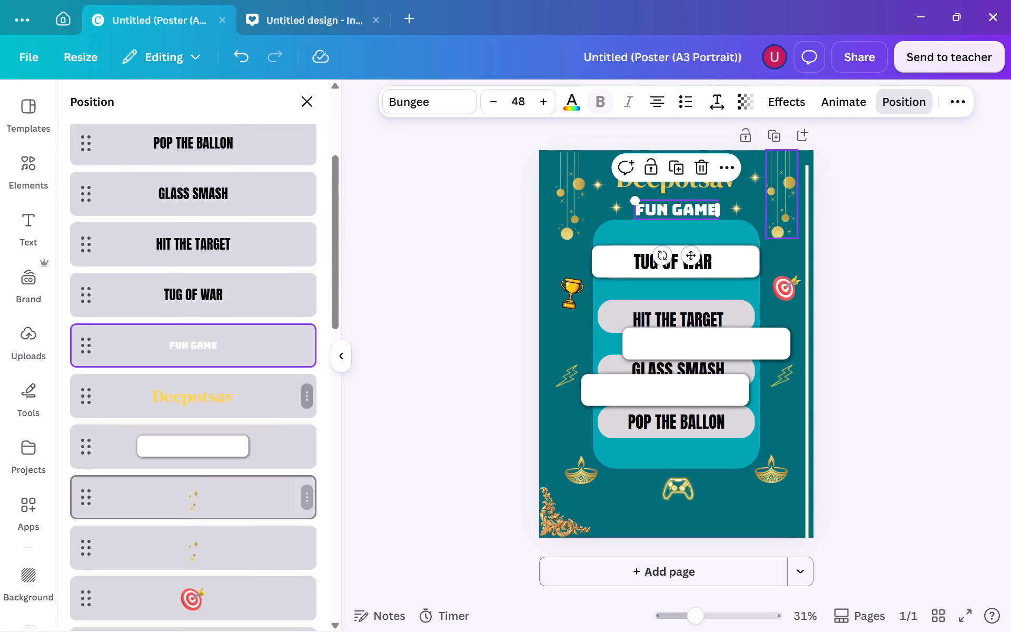
scroll(265, 513, down, 4)
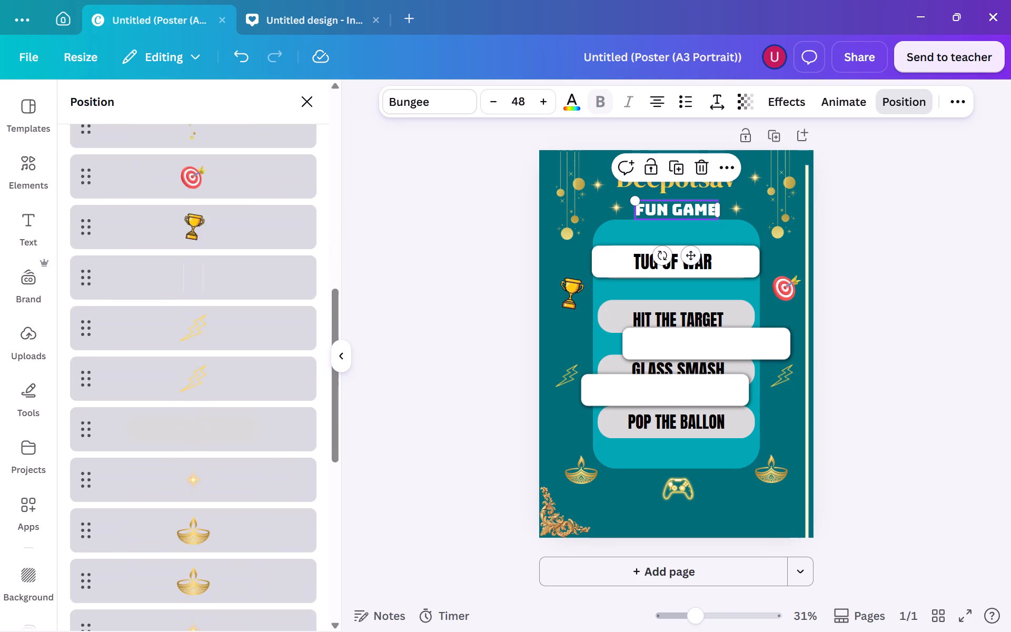
scroll(265, 513, down, 4)
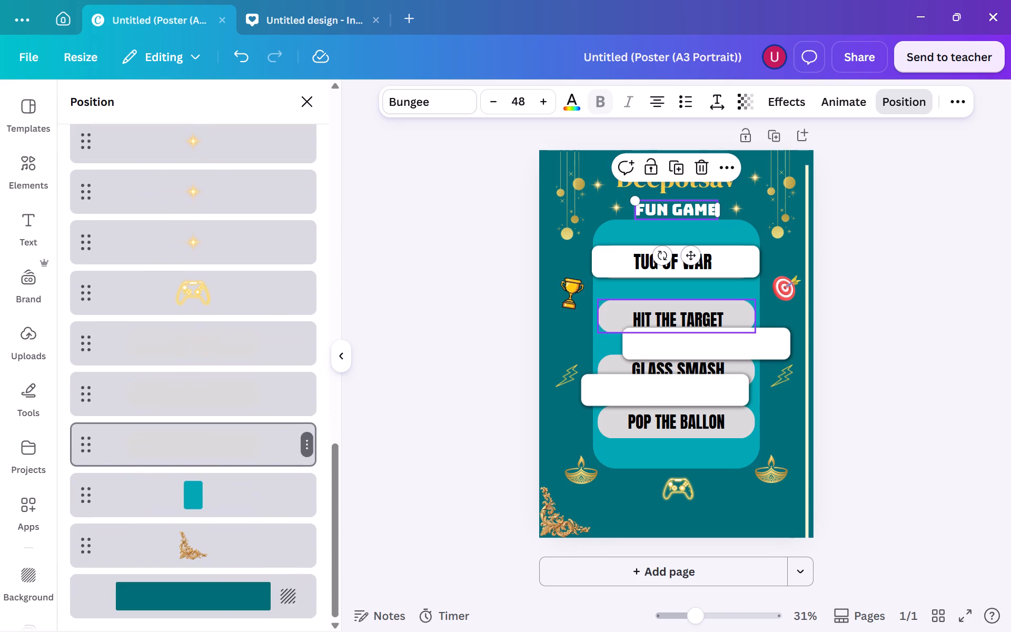
scroll(265, 513, down, 2)
scroll(265, 513, up, 11)
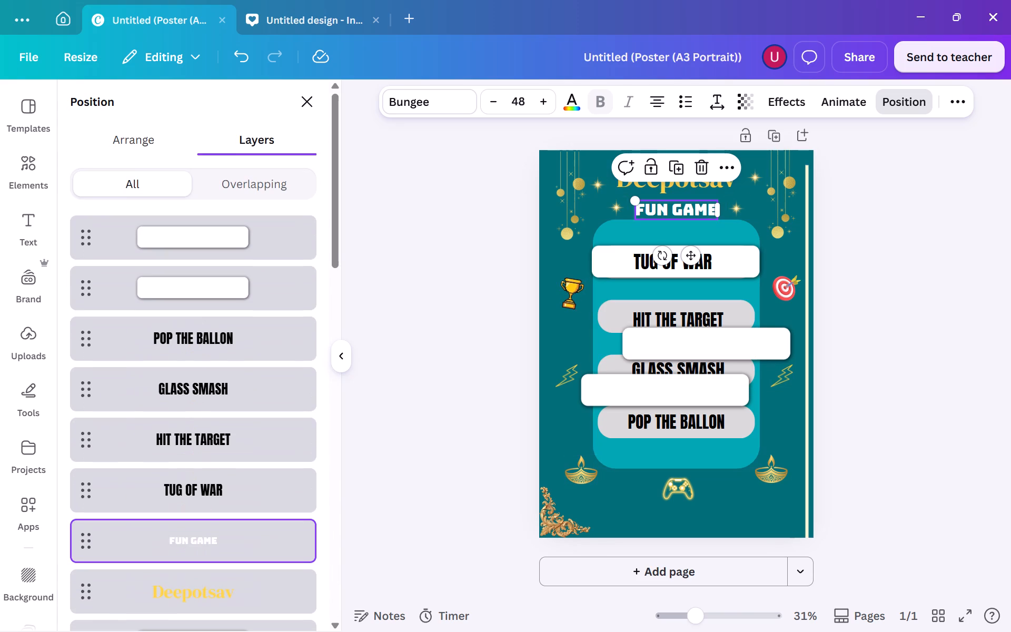
click(253, 178)
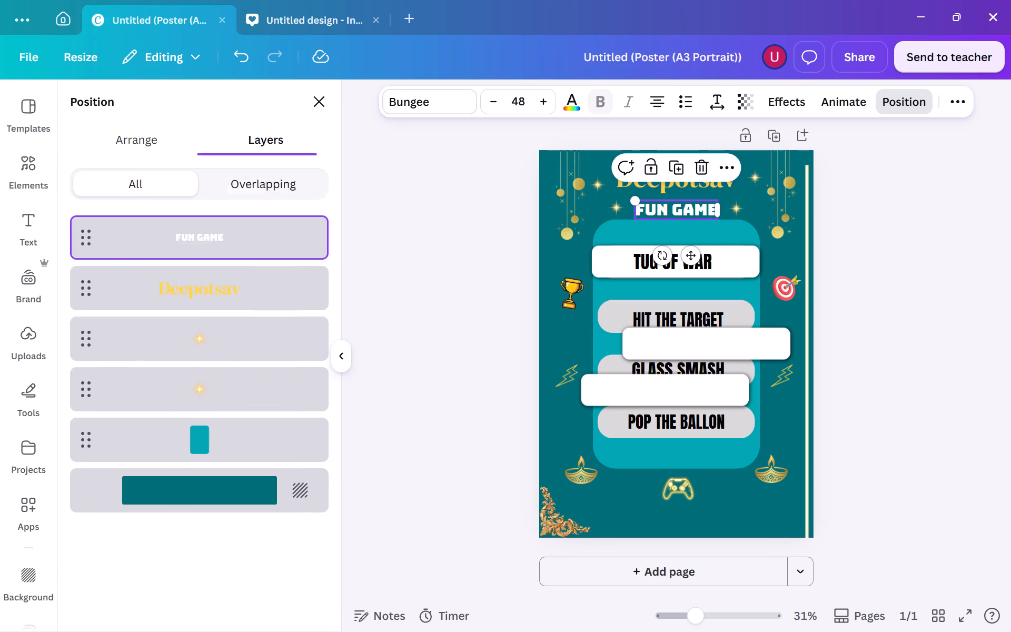
click(150, 177)
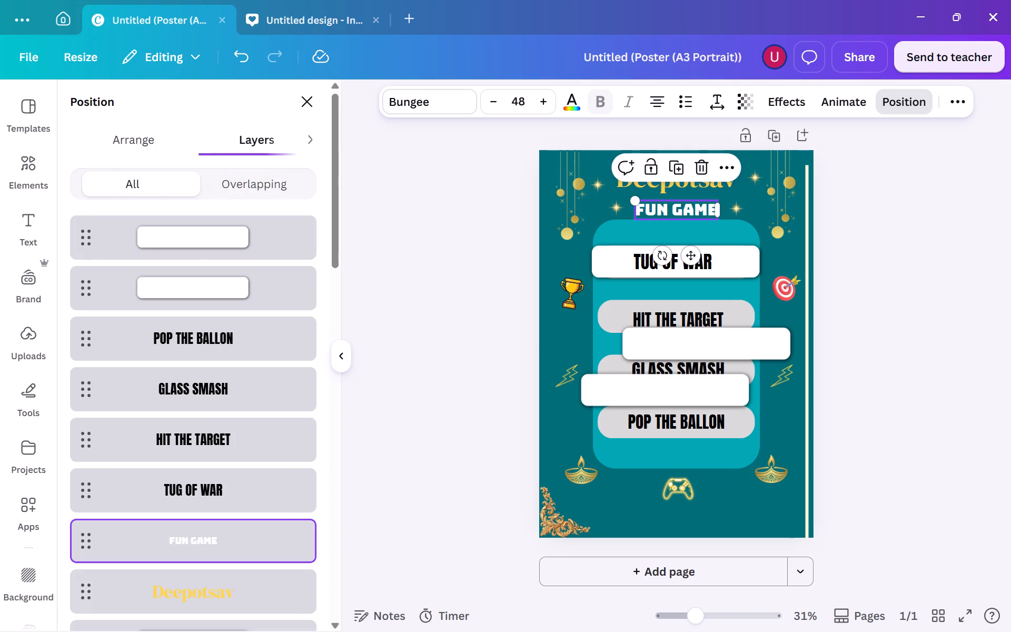
click(480, 220)
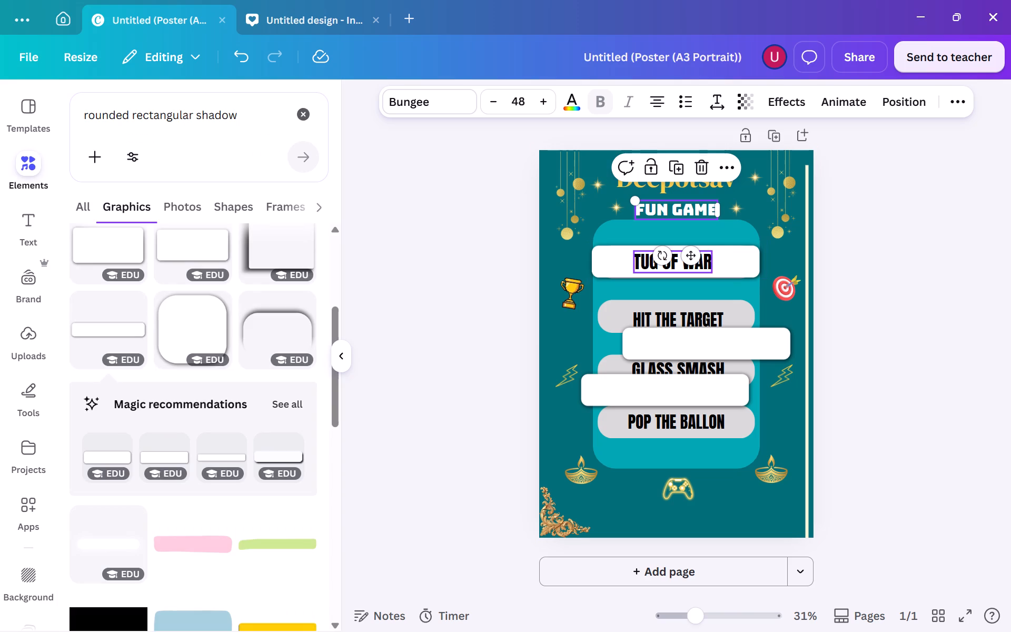
Group the TUG OF WAR text with its white bar and shrink the group to about 16.2 by 3.9 cm.
click(613, 258)
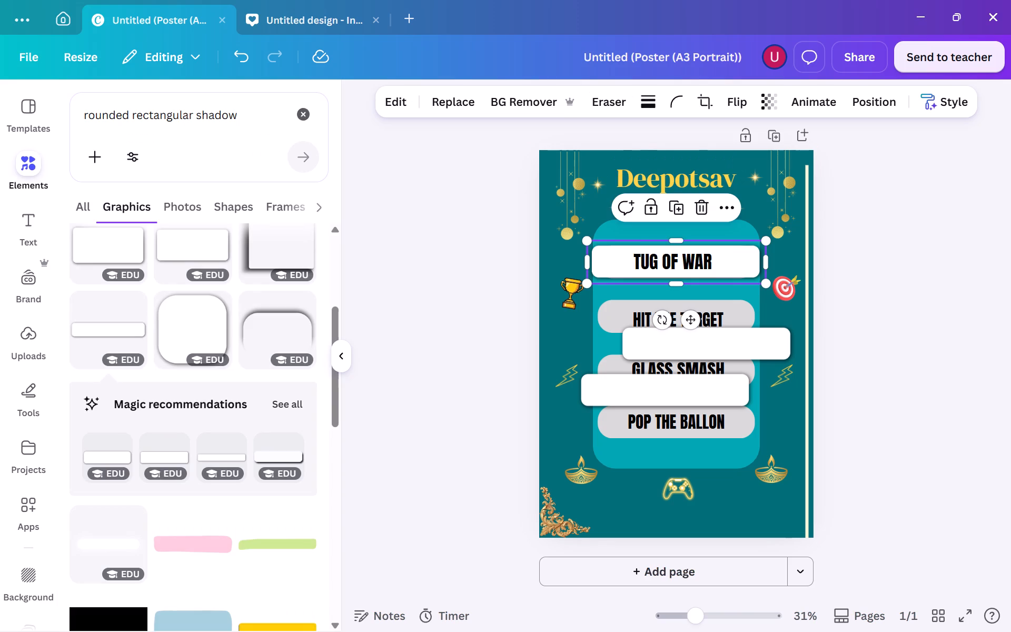
shift+click(640, 256)
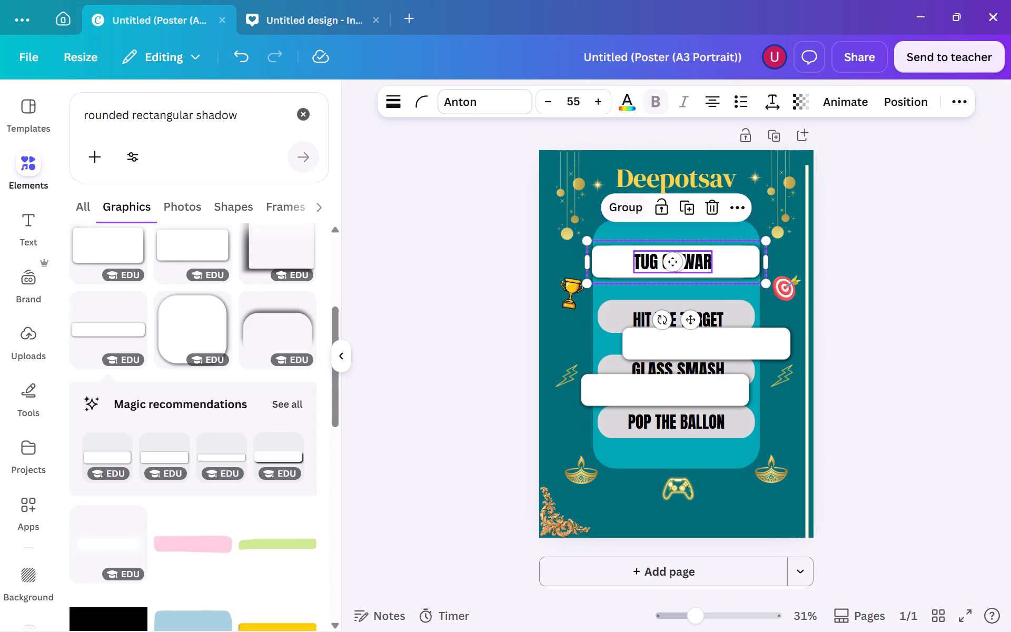
click(617, 204)
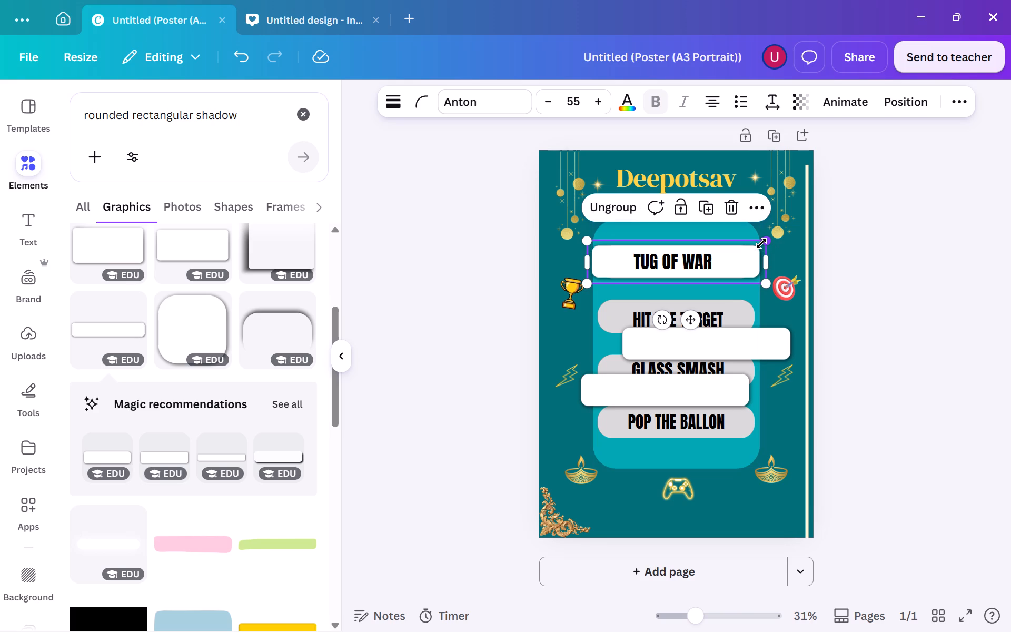
drag(761, 243, 752, 249)
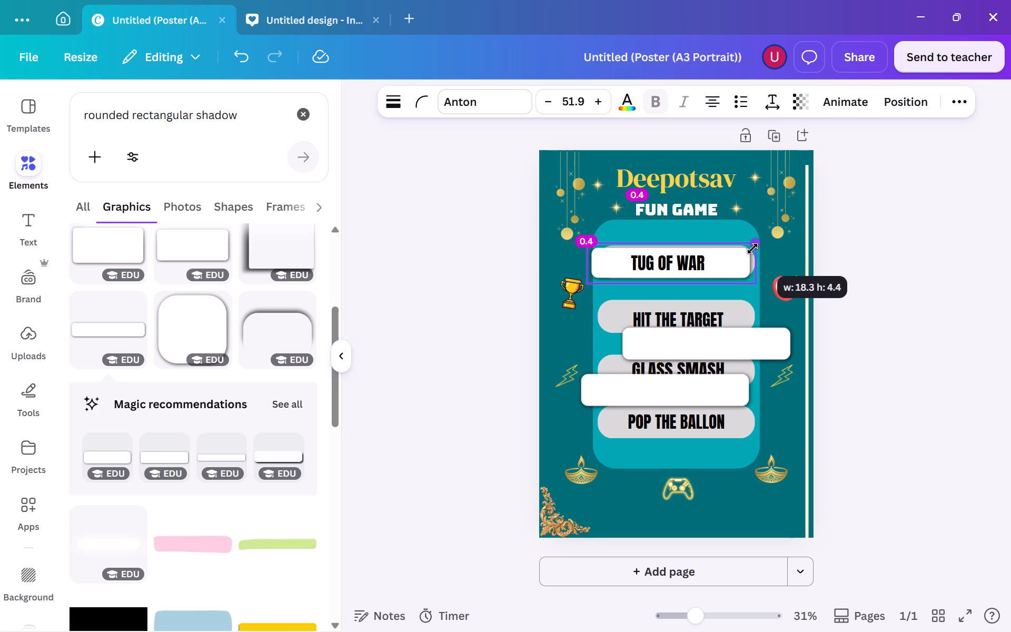
drag(752, 249, 735, 256)
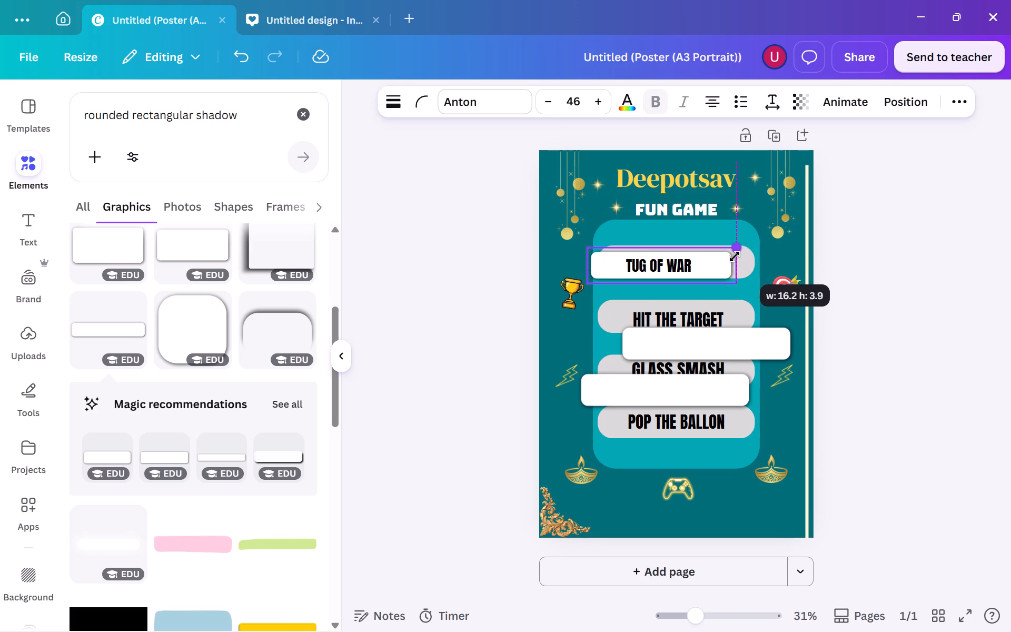
drag(735, 256, 735, 256)
Delete the grey bar behind TUG OF WAR and recentre the grouped white bar on the teal panel.
click(749, 261)
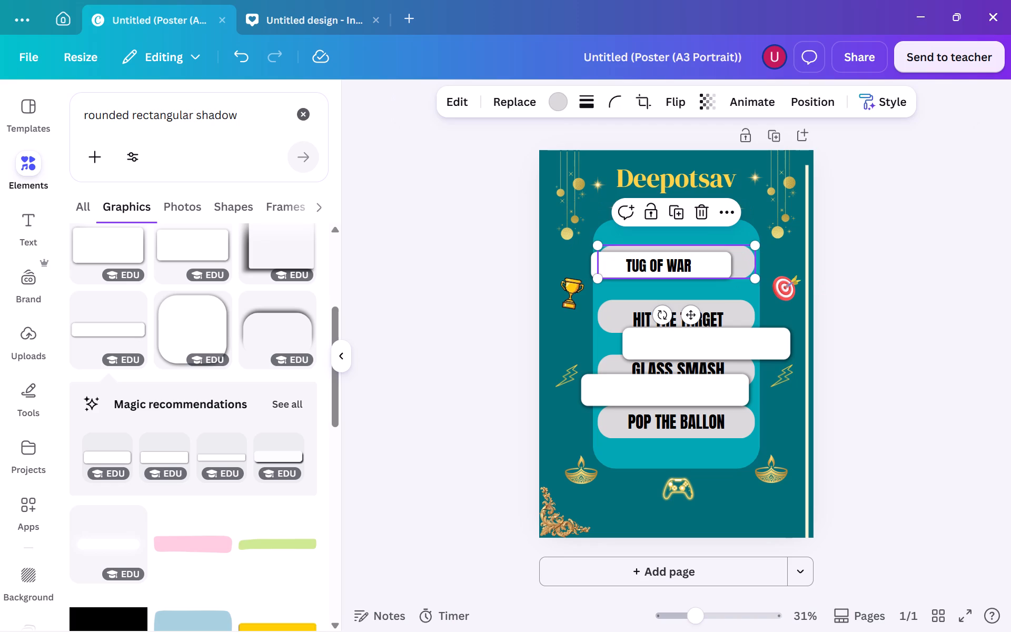
key(Delete)
drag(727, 265, 744, 262)
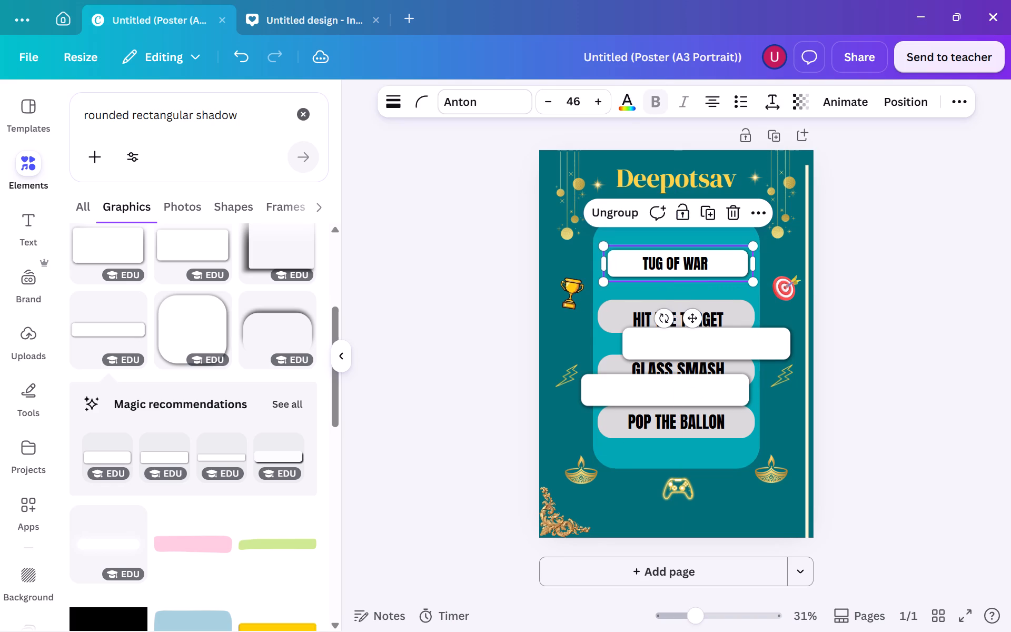
click(847, 245)
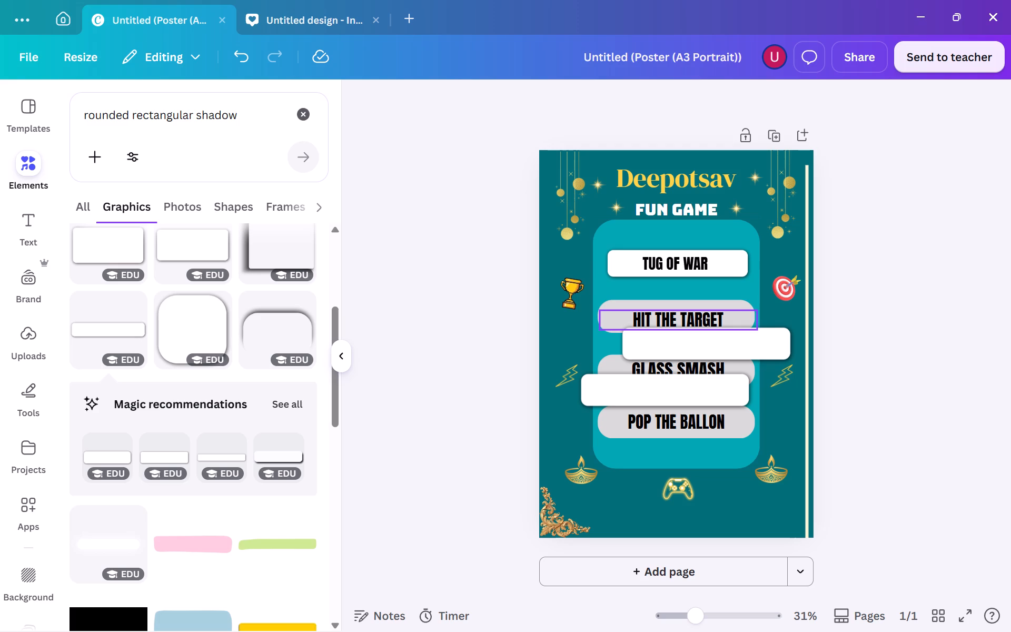
Delete the grey bar behind HIT THE TARGET.
click(742, 302)
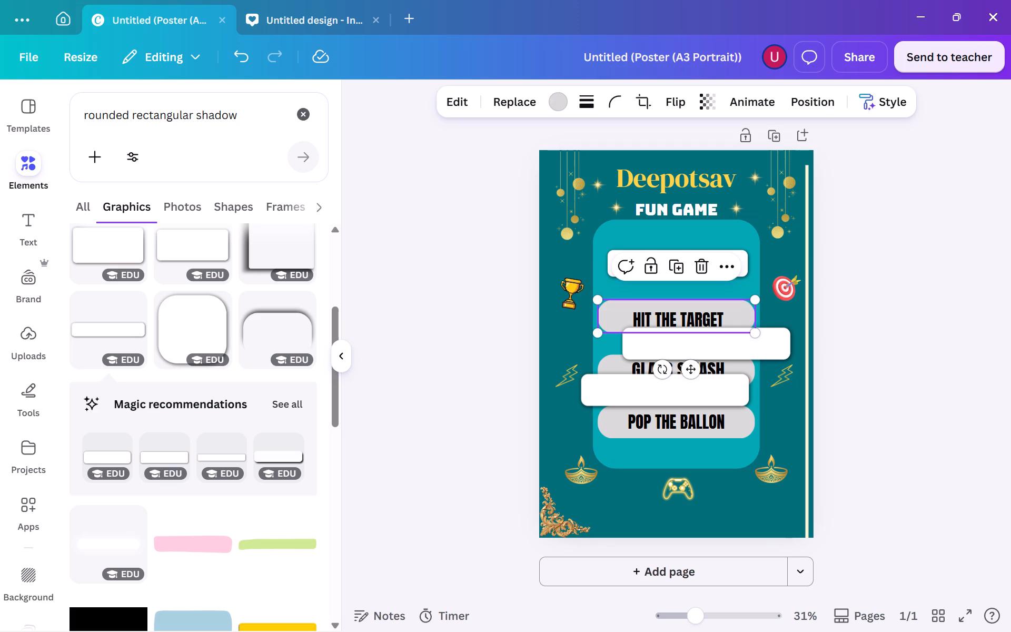
key(Delete)
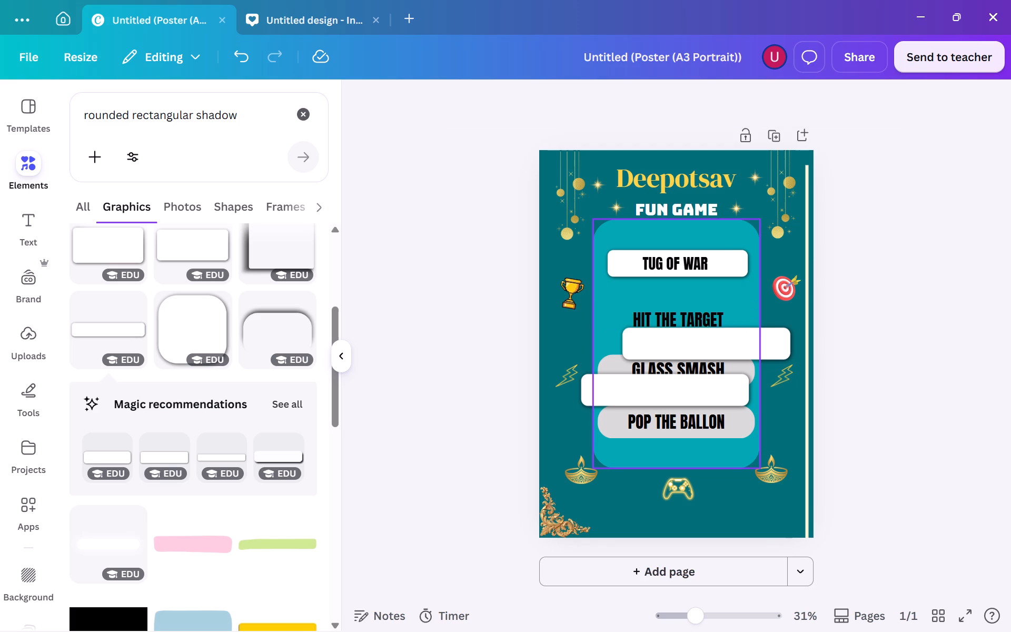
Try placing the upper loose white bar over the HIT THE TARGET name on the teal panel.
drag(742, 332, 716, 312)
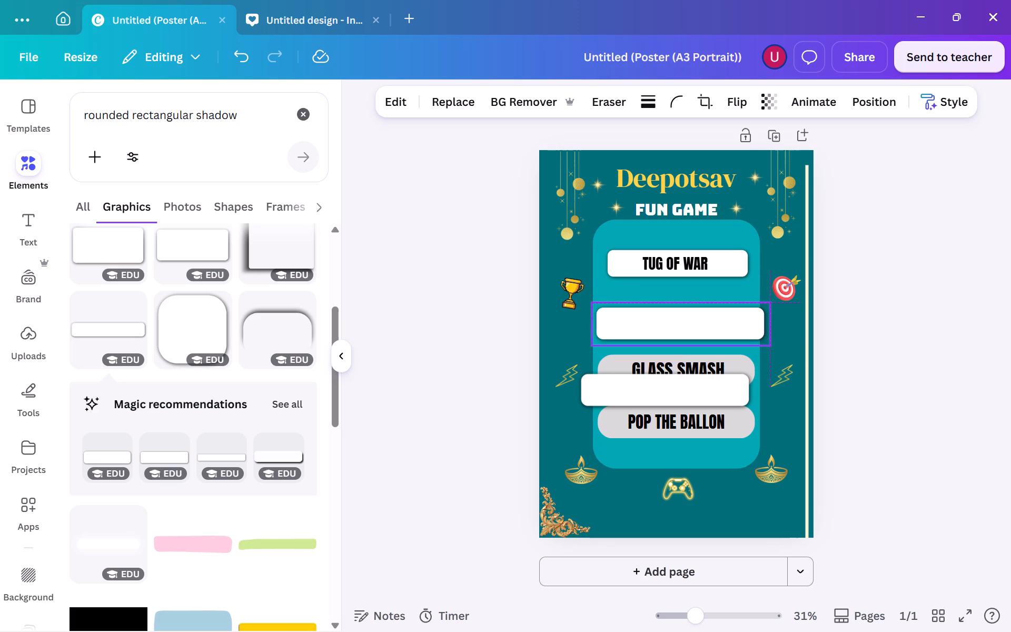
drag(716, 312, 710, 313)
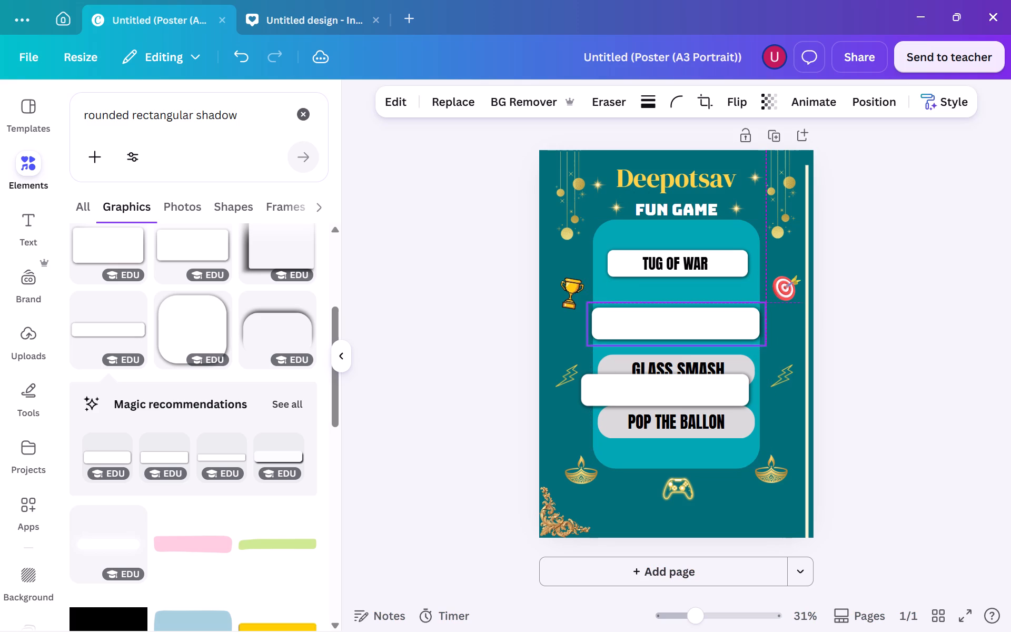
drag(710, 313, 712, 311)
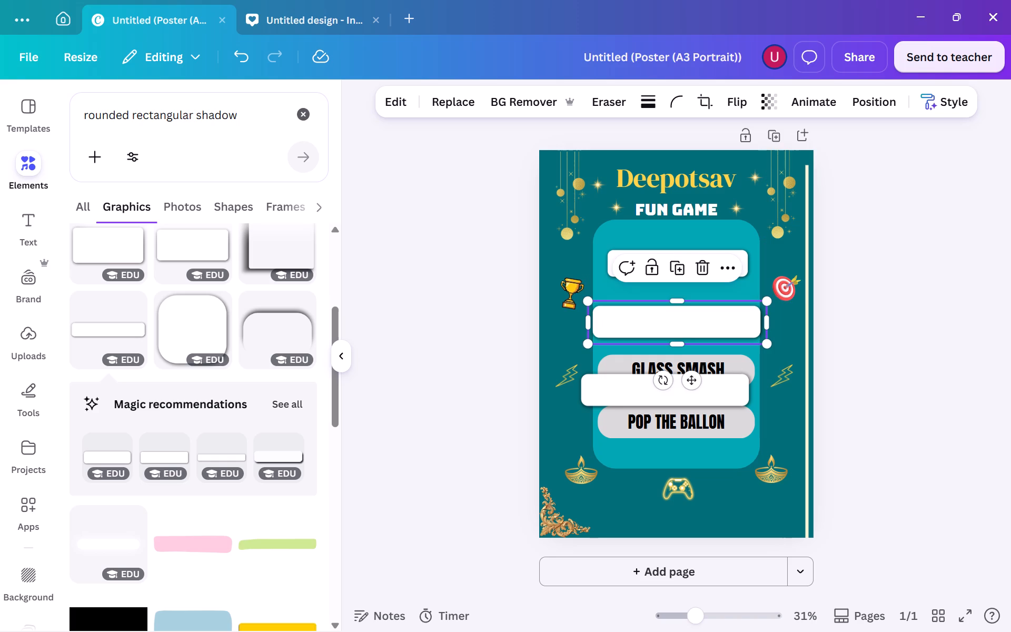
Delete both loose white bars, the HIT THE TARGET, GLASS SMASH and POP THE BALLON names, and the remaining grey bars.
key(Delete)
key(Delete)
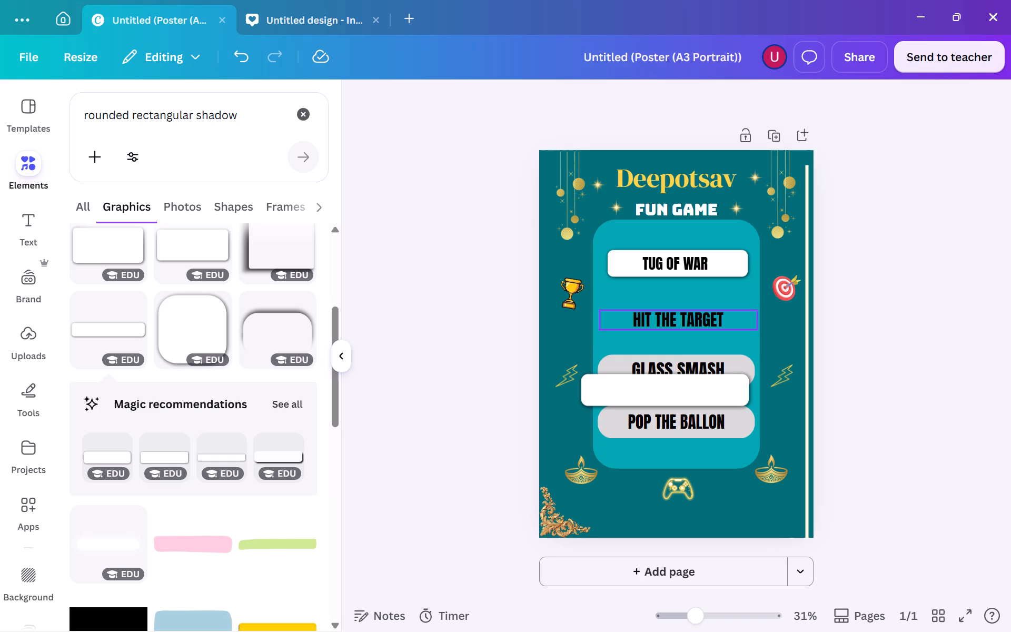
click(712, 311)
key(Delete)
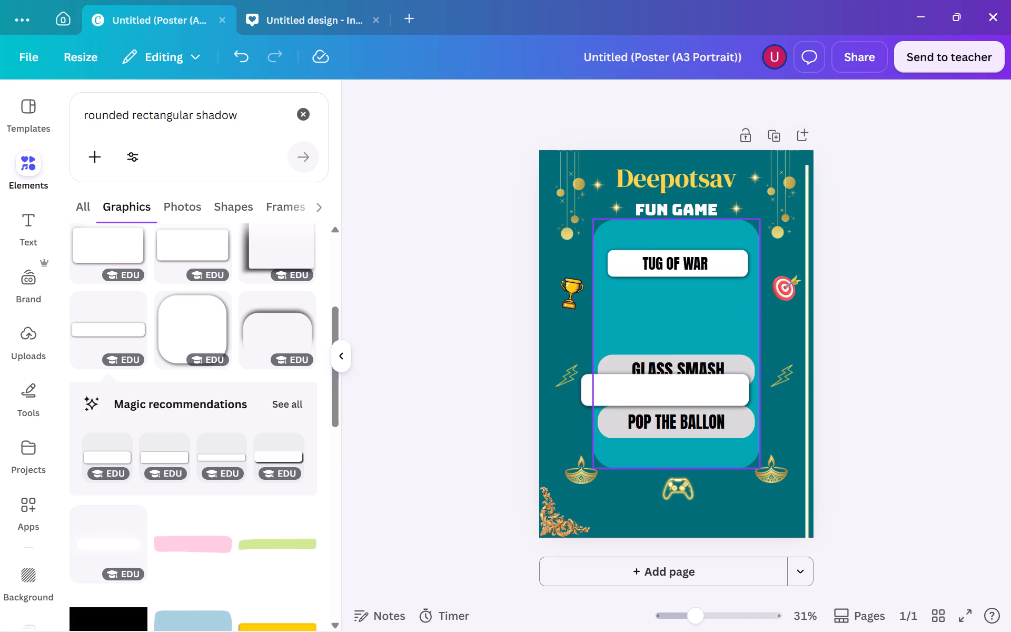
click(722, 366)
key(Delete)
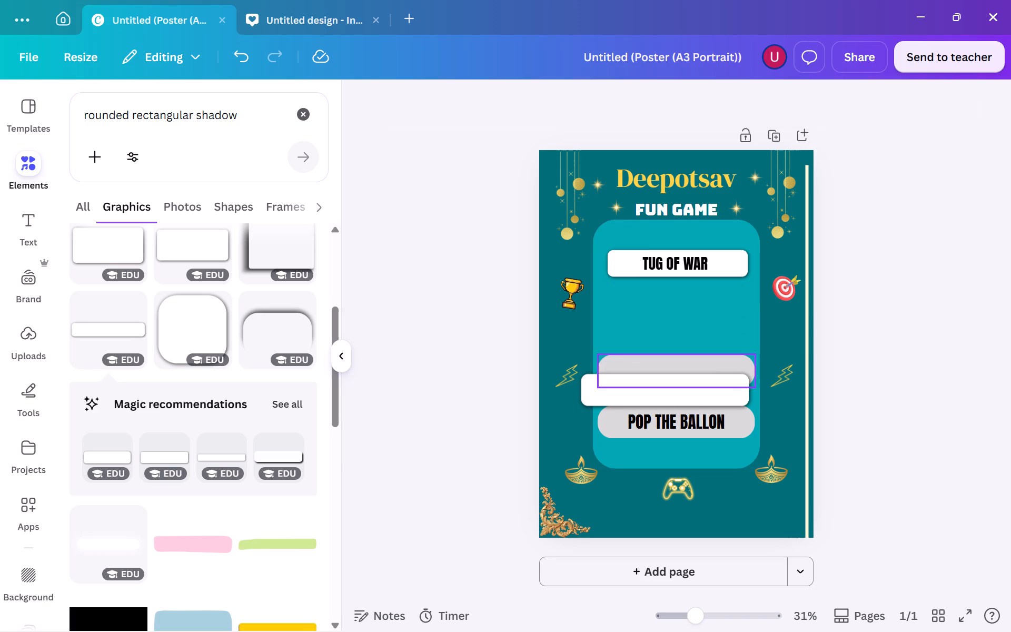
click(722, 366)
key(Delete)
click(715, 382)
key(Delete)
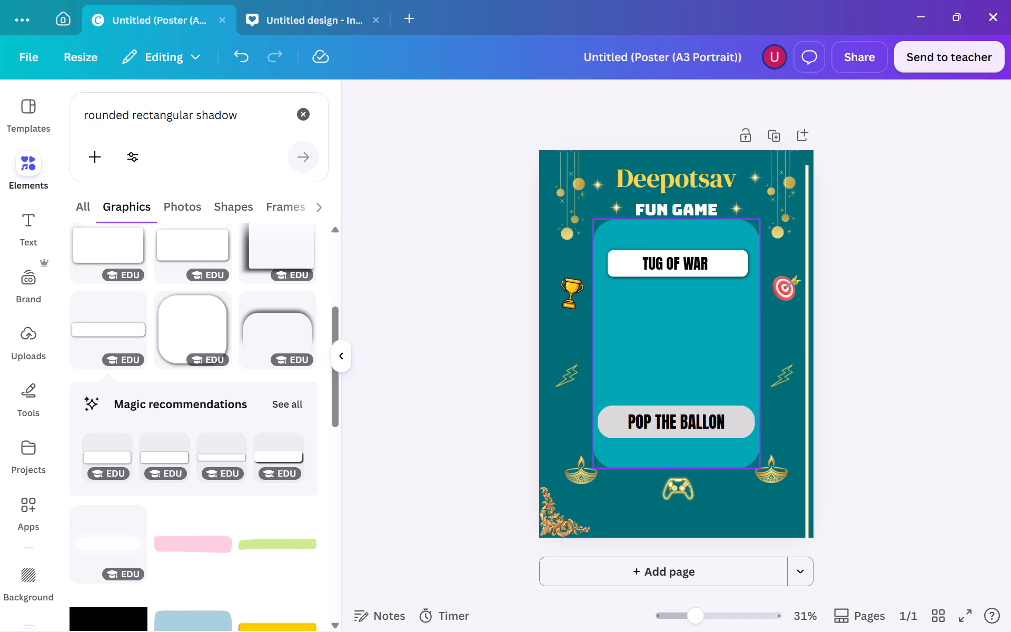
click(722, 408)
key(Delete)
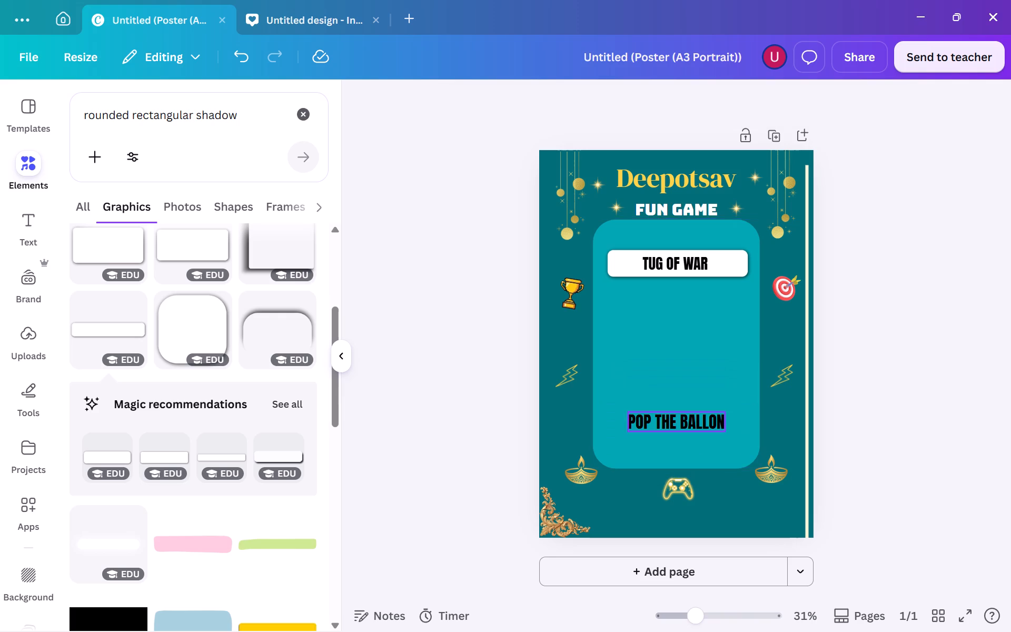
click(720, 411)
key(Delete)
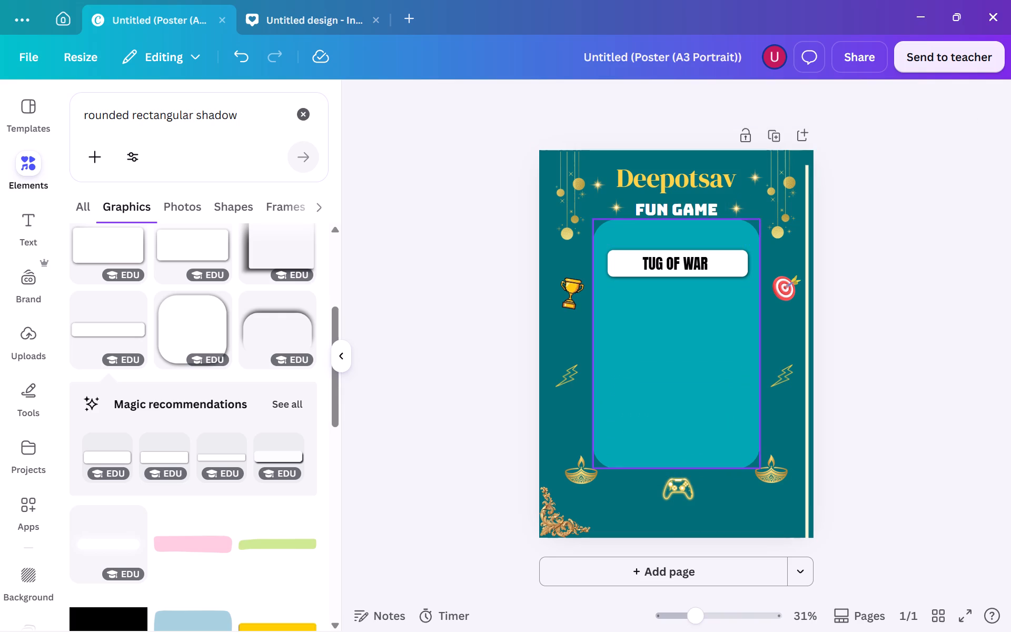
Duplicate the grouped TUG OF WAR bar three times.
click(715, 259)
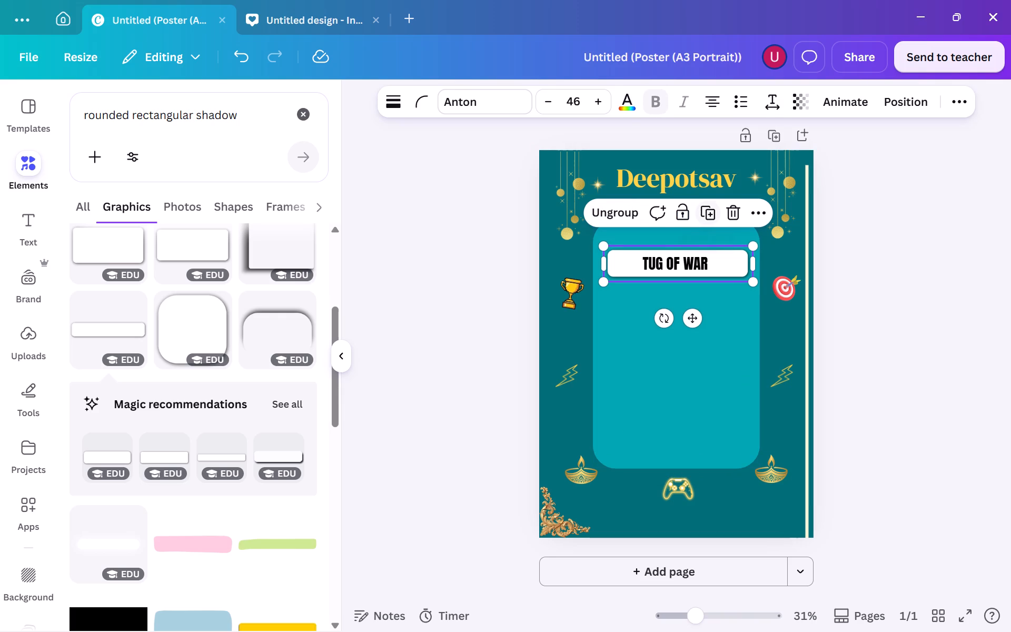
click(709, 215)
click(709, 215)
click(709, 215)
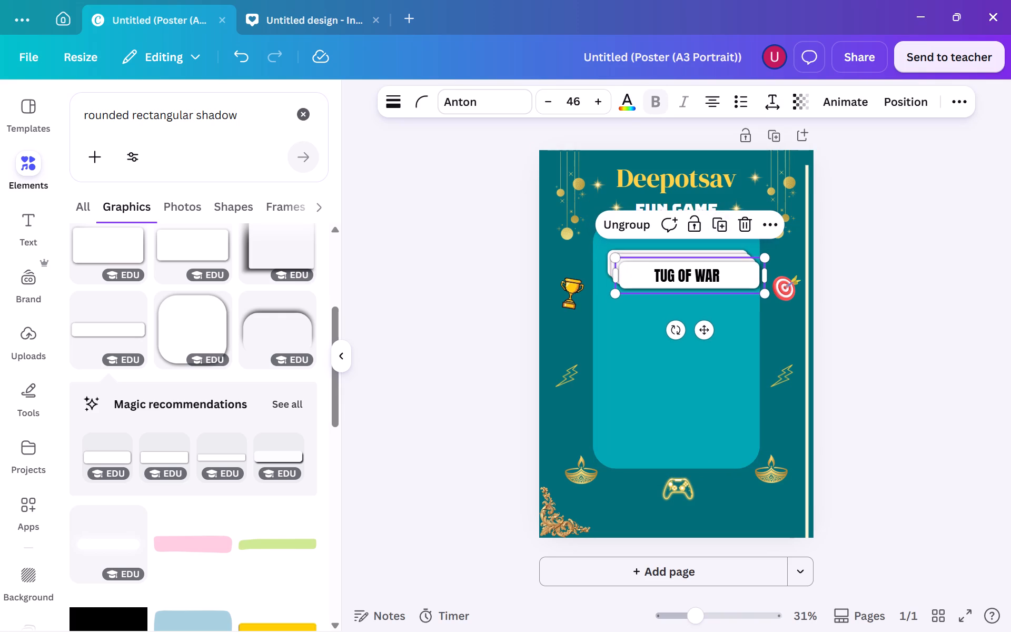
Spread the three TUG OF WAR copies down the teal panel in a column below the original bar.
drag(705, 331, 698, 431)
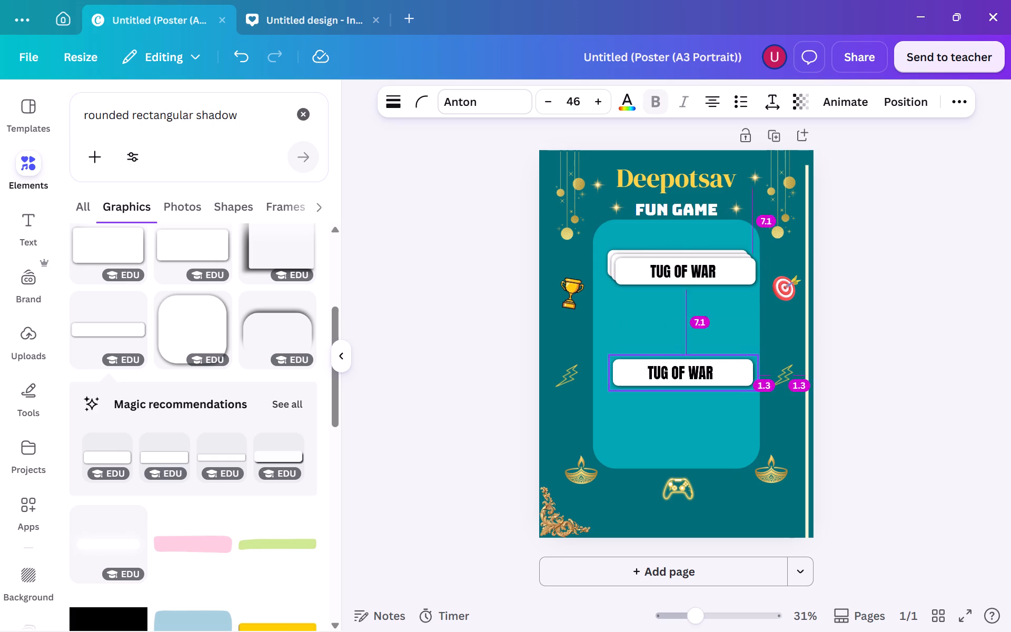
drag(698, 431, 690, 399)
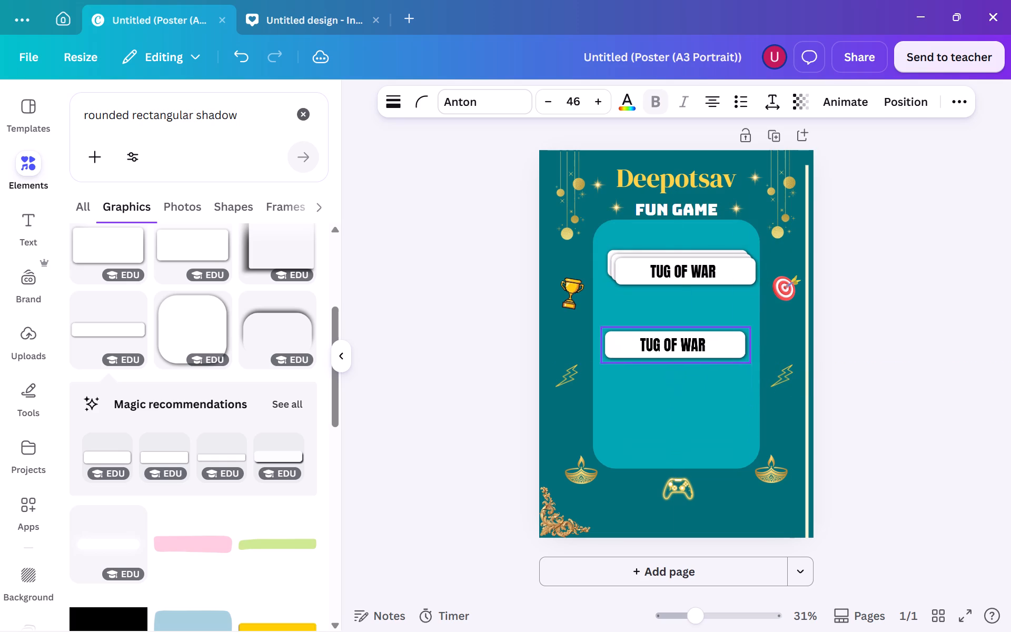
drag(690, 399, 692, 380)
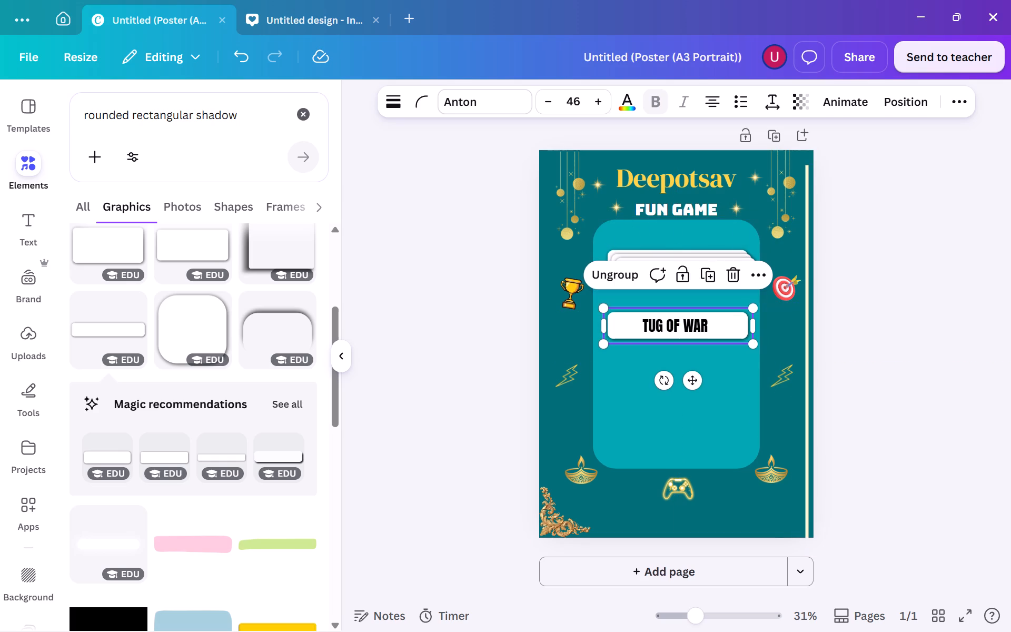
click(854, 296)
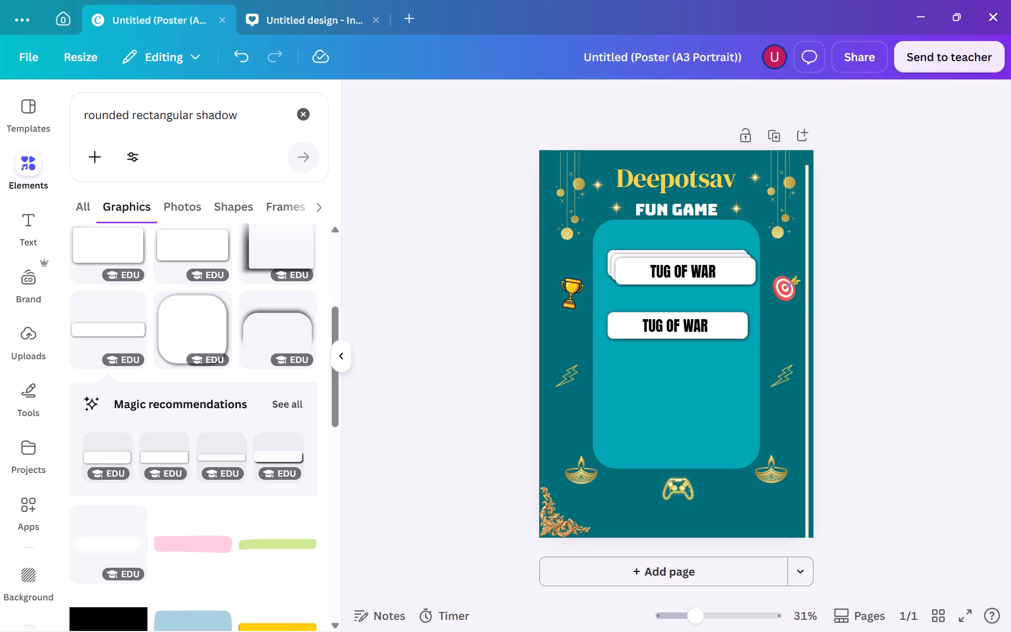
drag(721, 260, 723, 317)
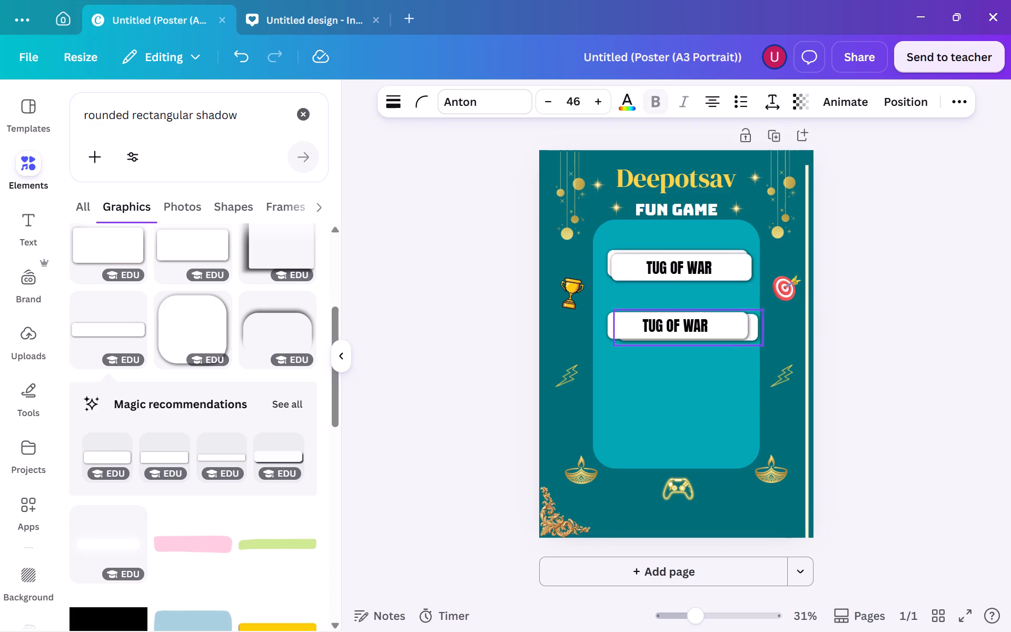
drag(723, 317, 713, 362)
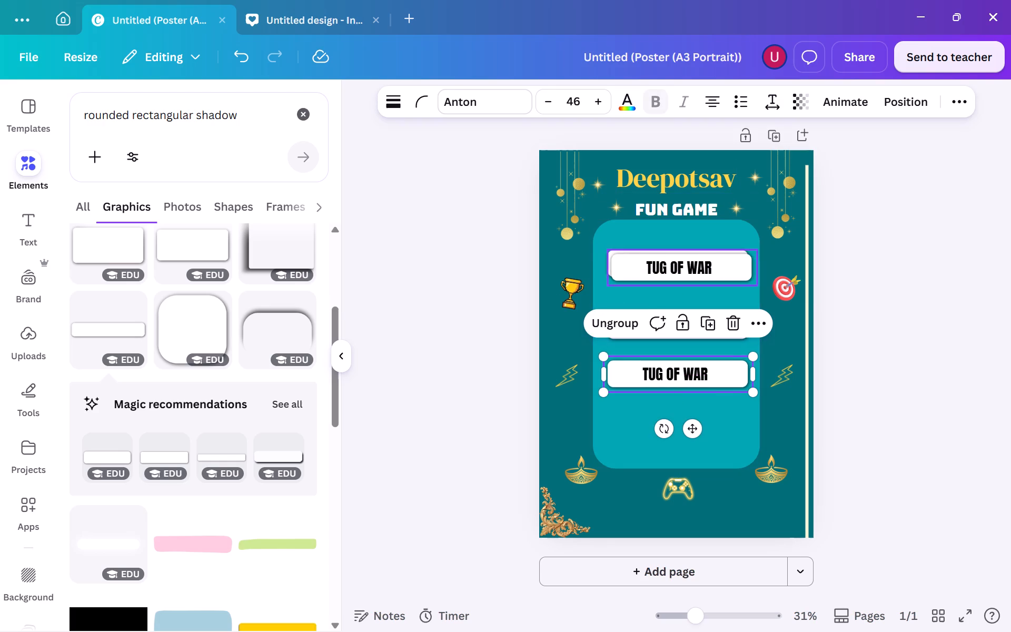
drag(715, 261, 718, 414)
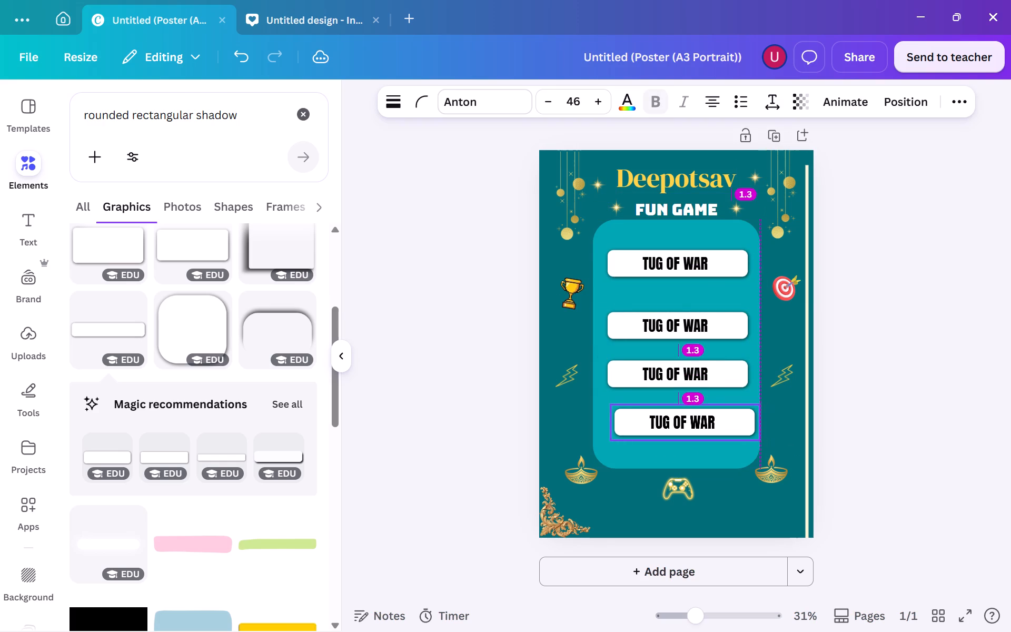
drag(718, 414, 712, 410)
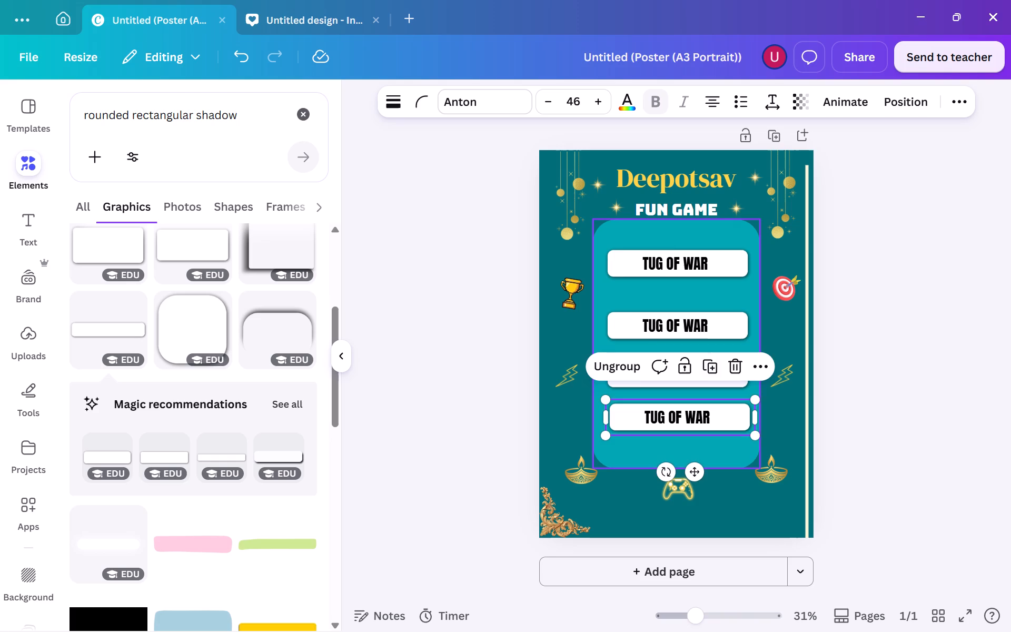
Move the second bar up to about 1.3 cm below the first, and raise the third bar slightly.
scroll(745, 312, up, 1)
drag(748, 310, 754, 292)
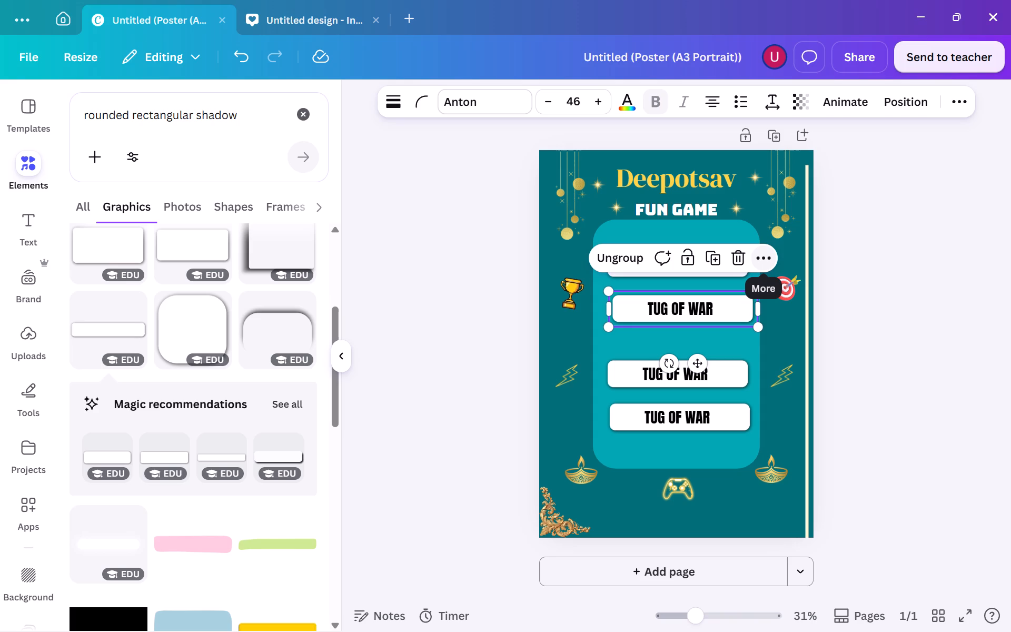
click(949, 268)
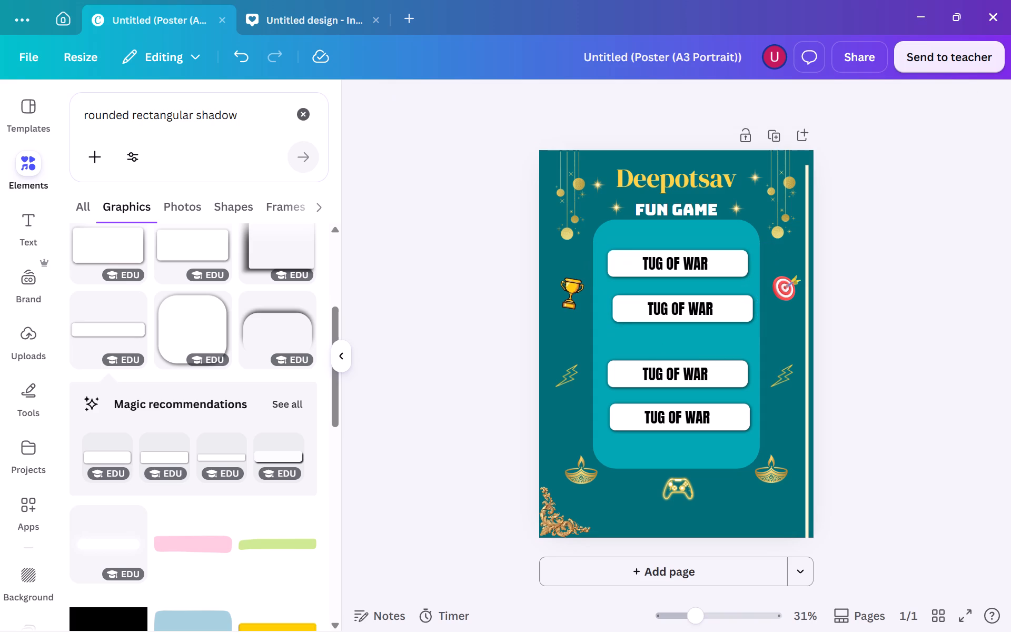
drag(713, 308, 711, 311)
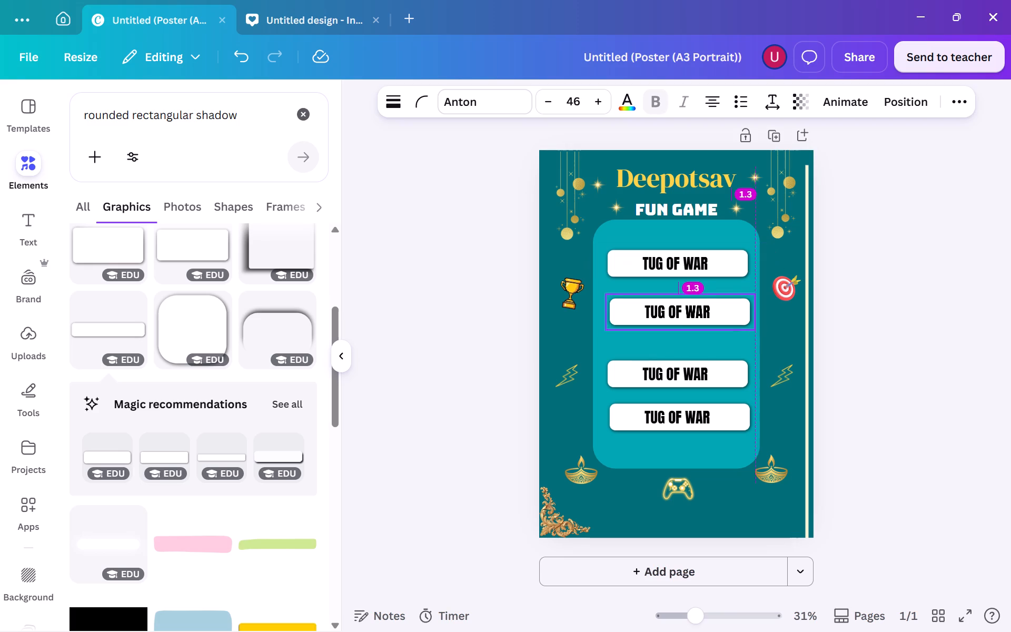
drag(711, 311, 708, 313)
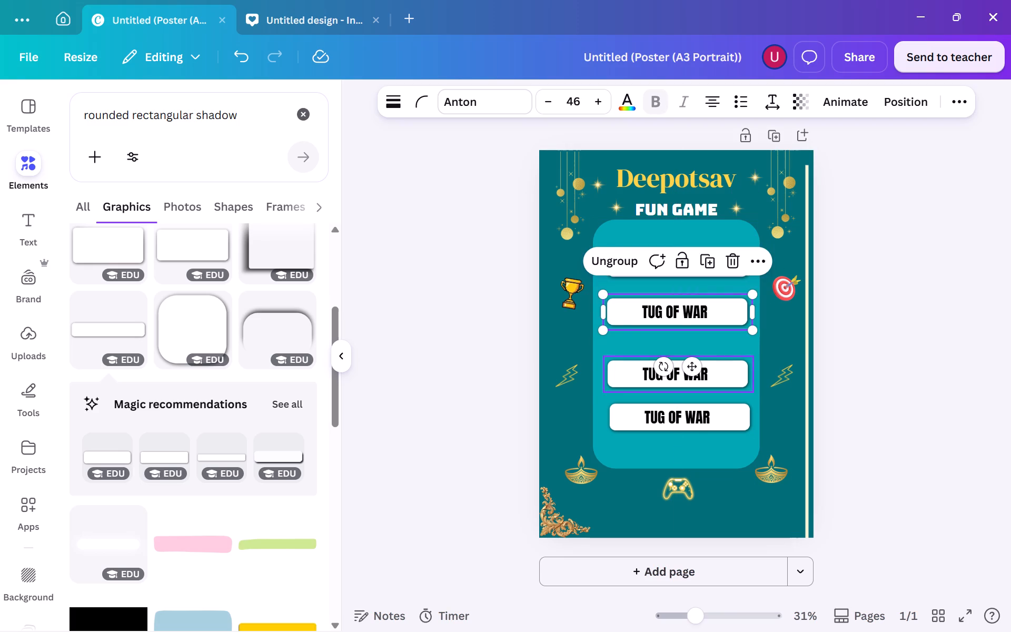
drag(733, 374, 734, 366)
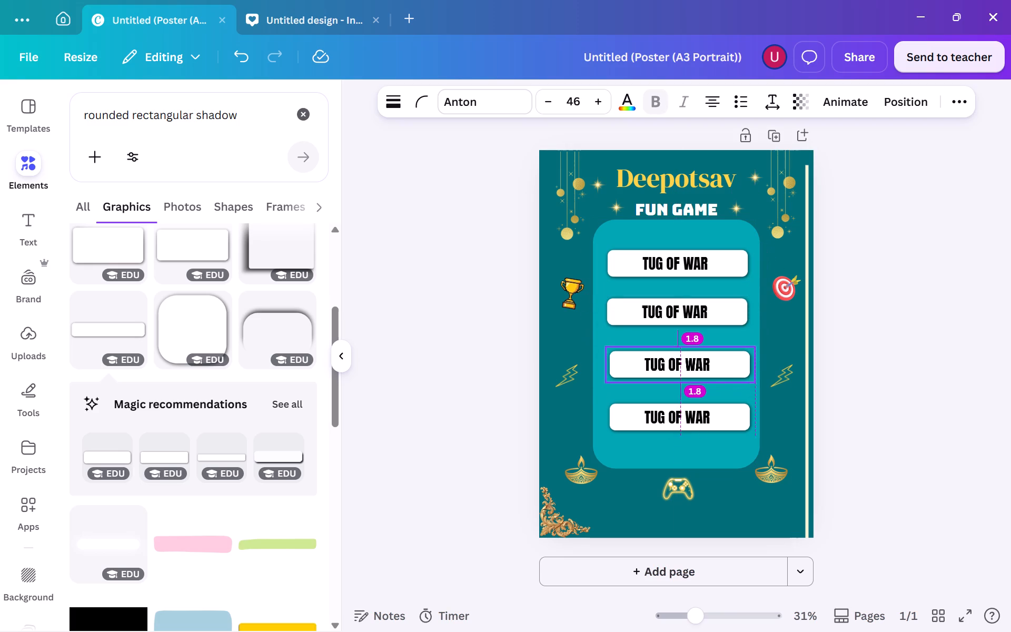
drag(734, 366, 731, 368)
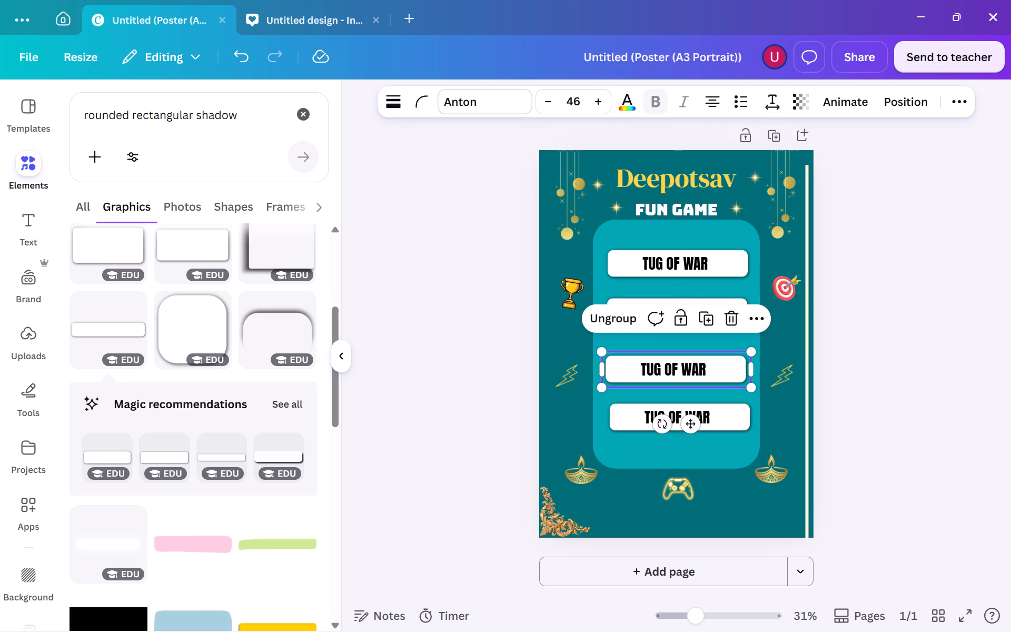
Align the fourth bar with the third and lower it towards the bottom of the teal panel.
drag(731, 419, 728, 422)
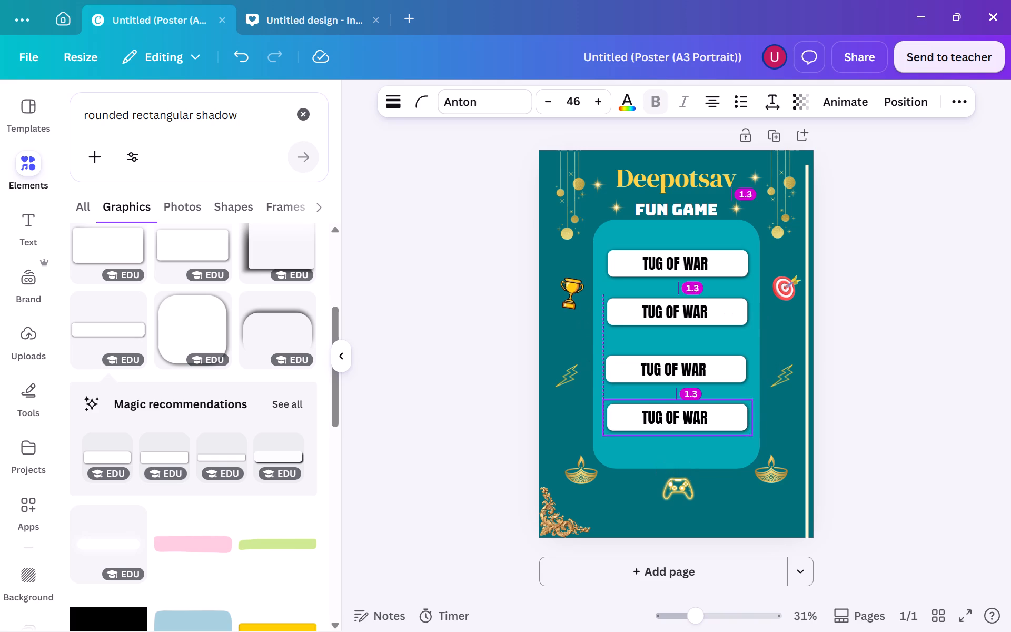
drag(728, 422, 726, 420)
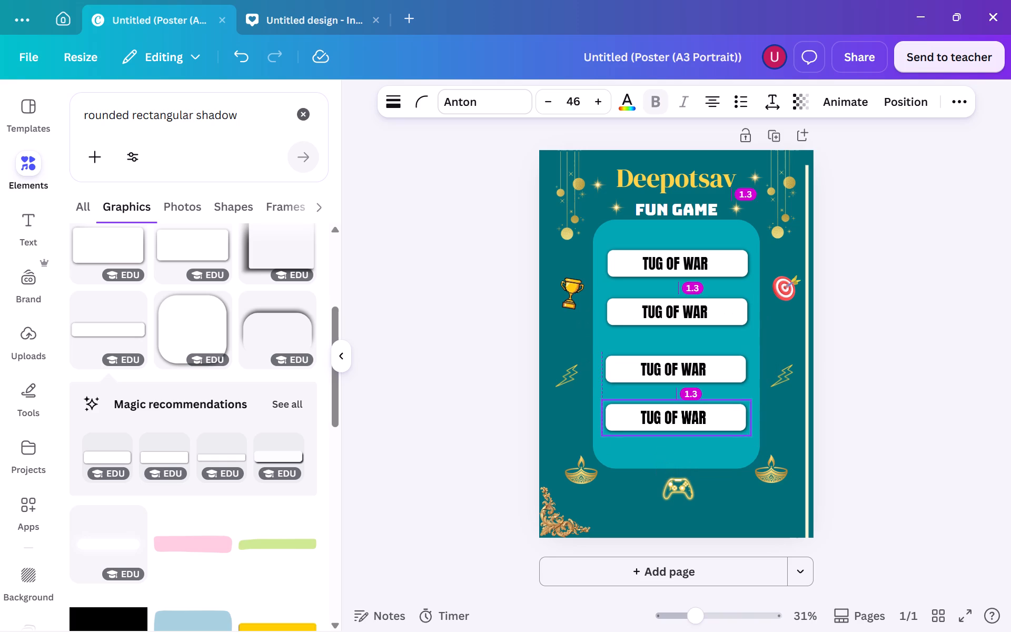
drag(726, 420, 717, 411)
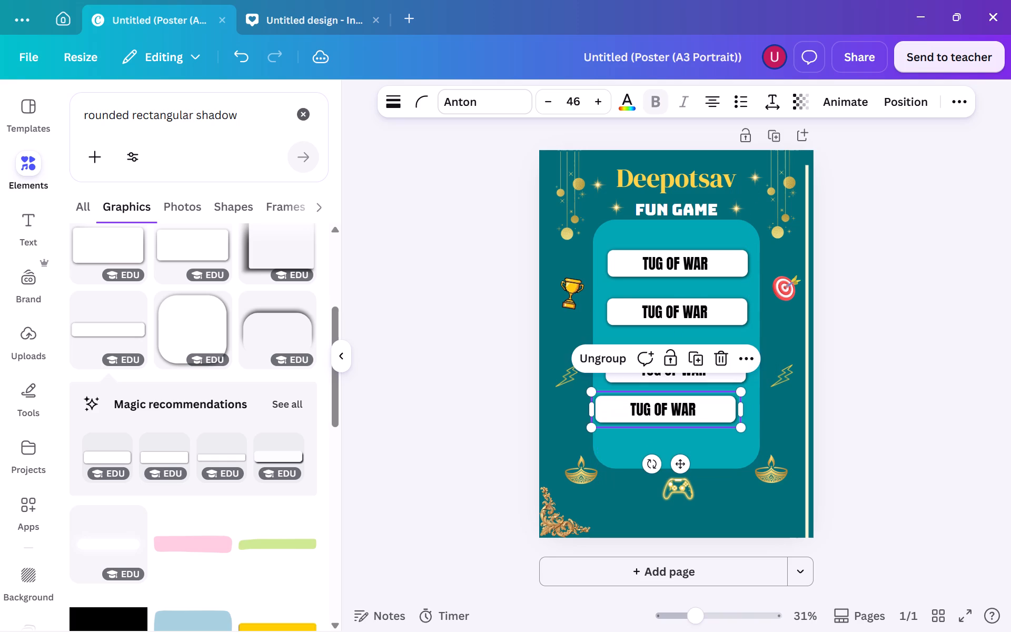
drag(723, 403, 732, 416)
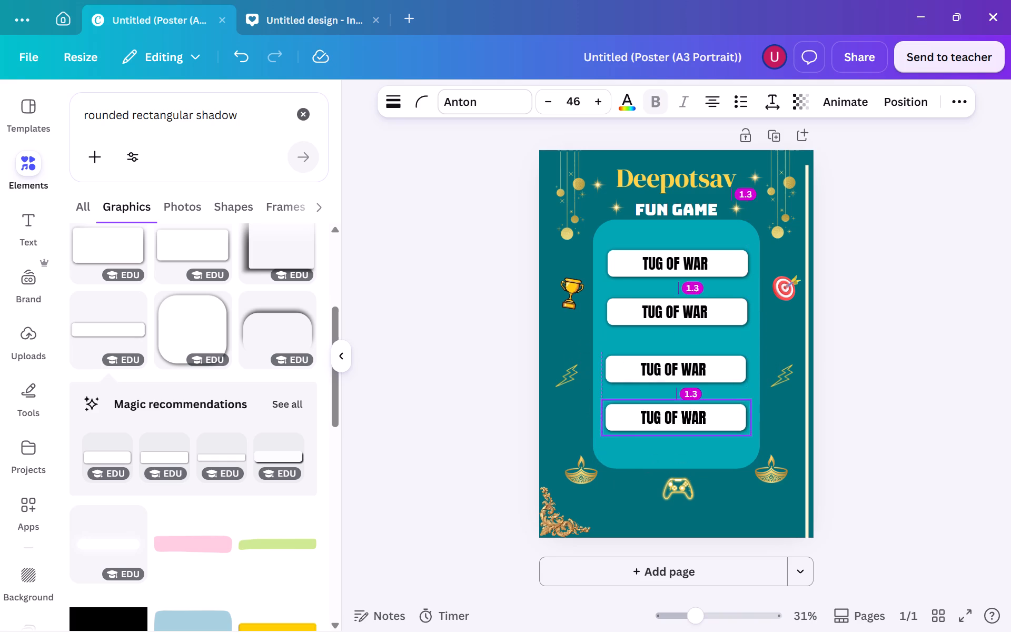
drag(732, 416, 733, 420)
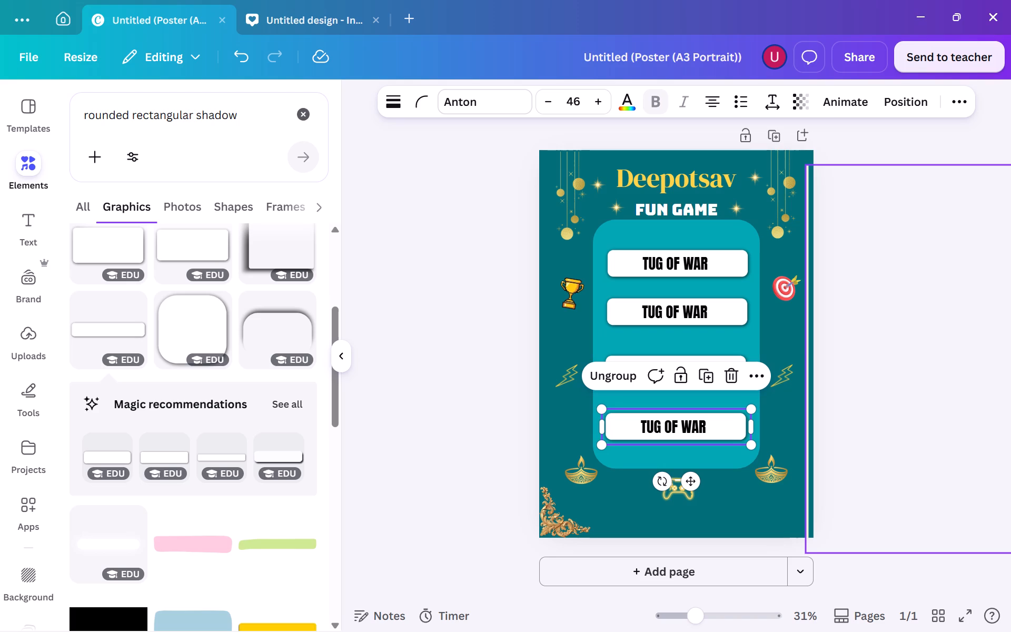
click(1002, 262)
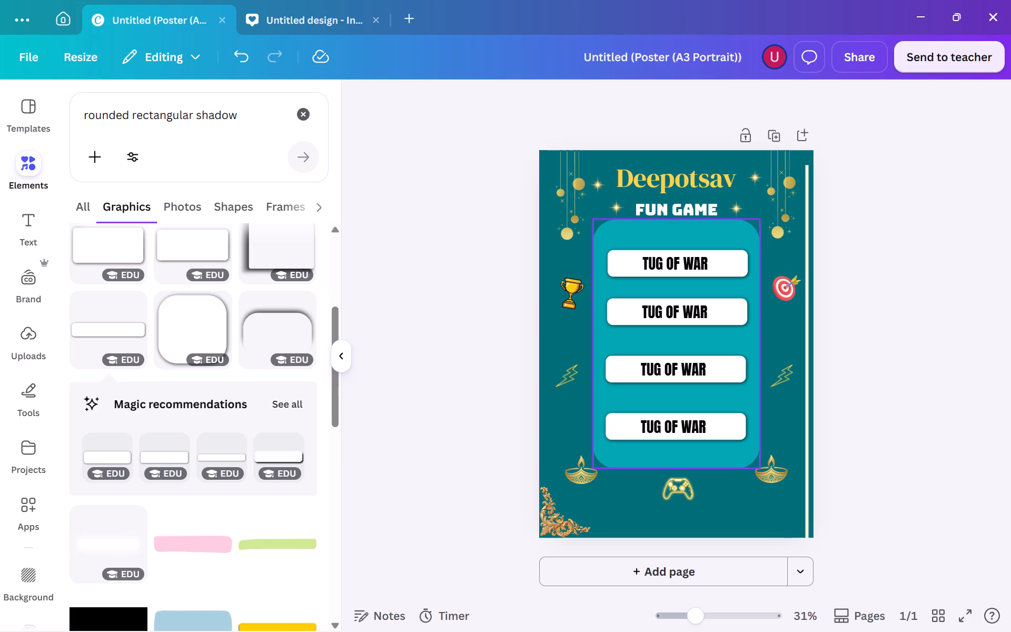
Lower the second TUG OF WAR bar to sit 1.8 cm from the bars above and below, aligned with the first bar.
click(717, 304)
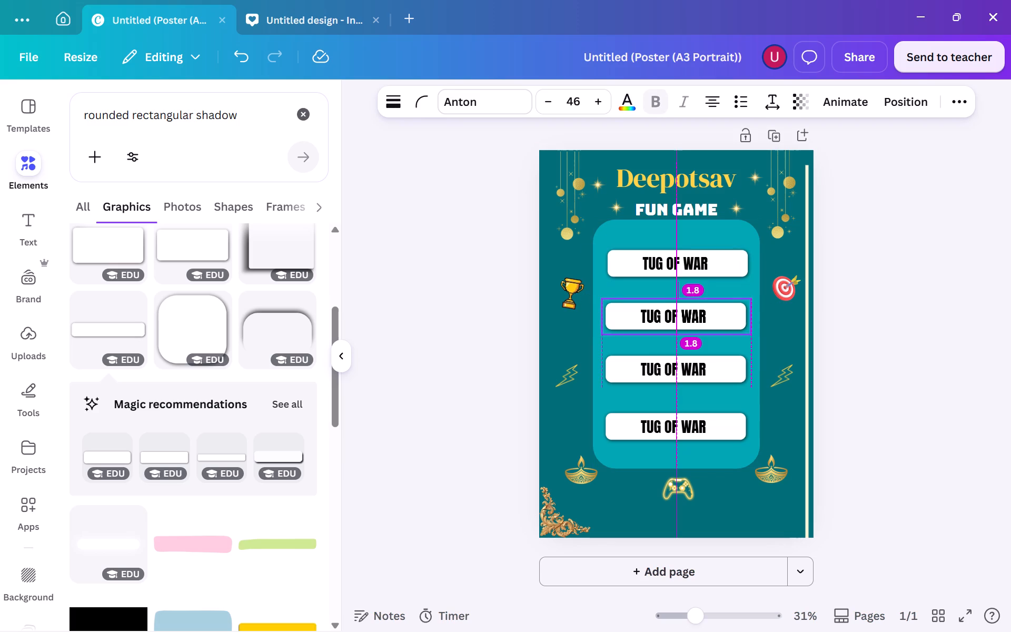
drag(713, 305, 716, 309)
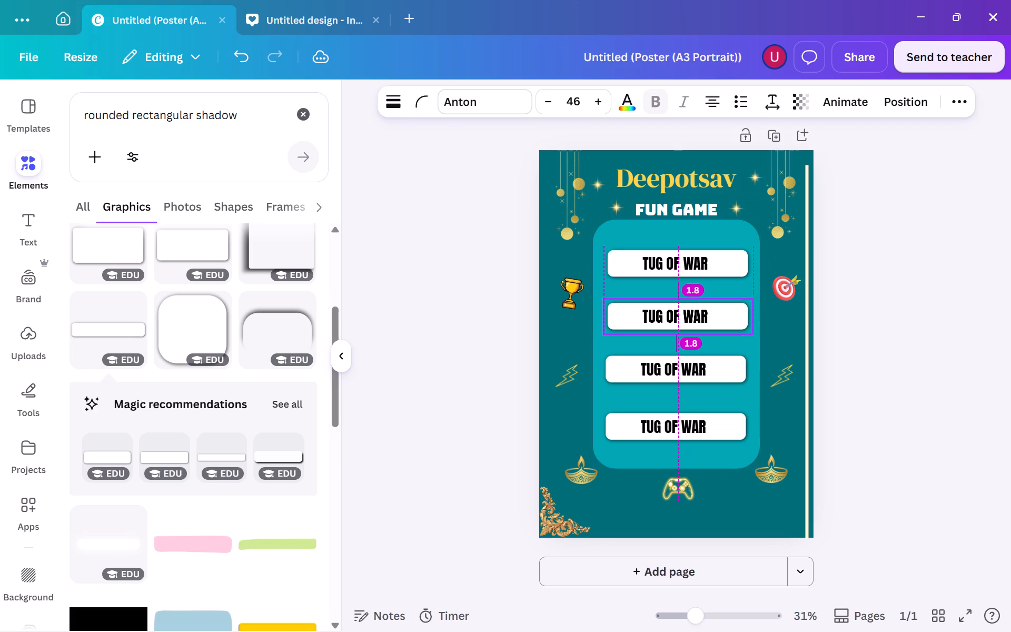
drag(716, 309, 716, 310)
click(725, 367)
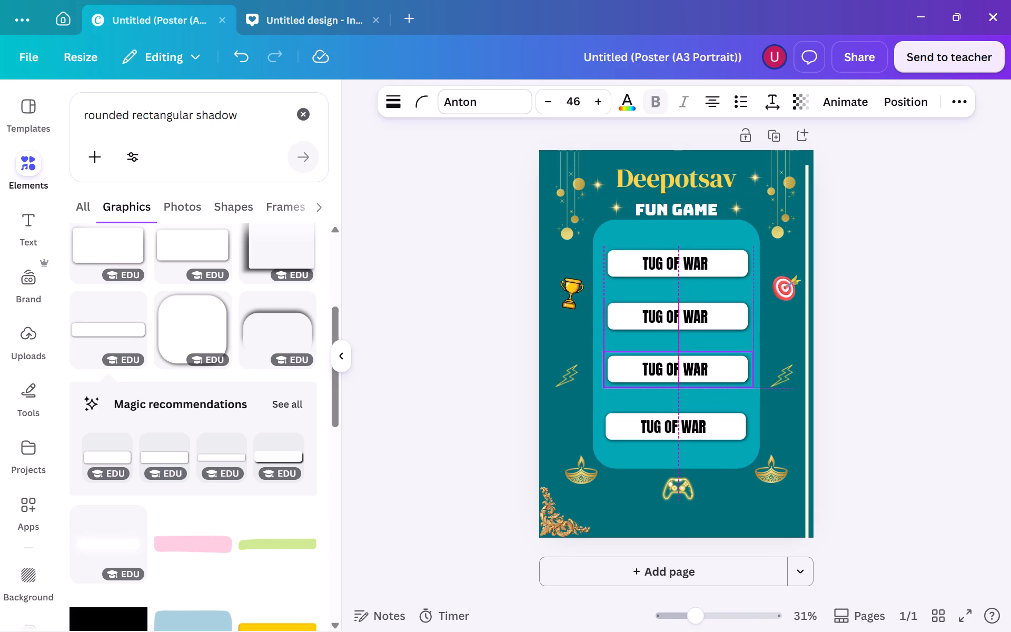
Raise the fourth TUG OF WAR bar to 1.8 cm below the third, aligned horizontally with the first two bars.
drag(731, 420, 731, 419)
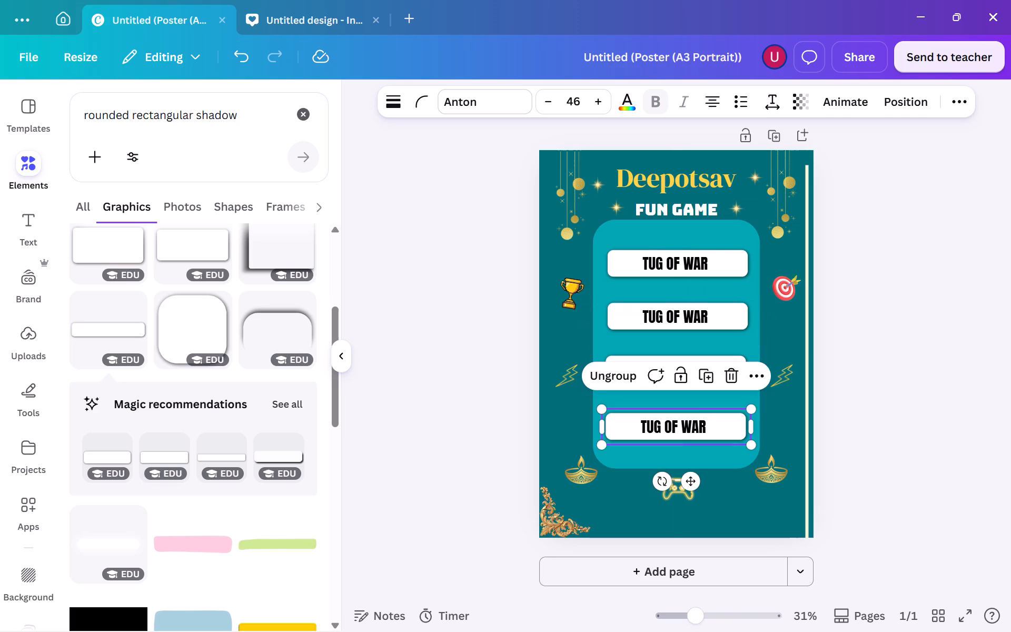
drag(731, 419, 733, 416)
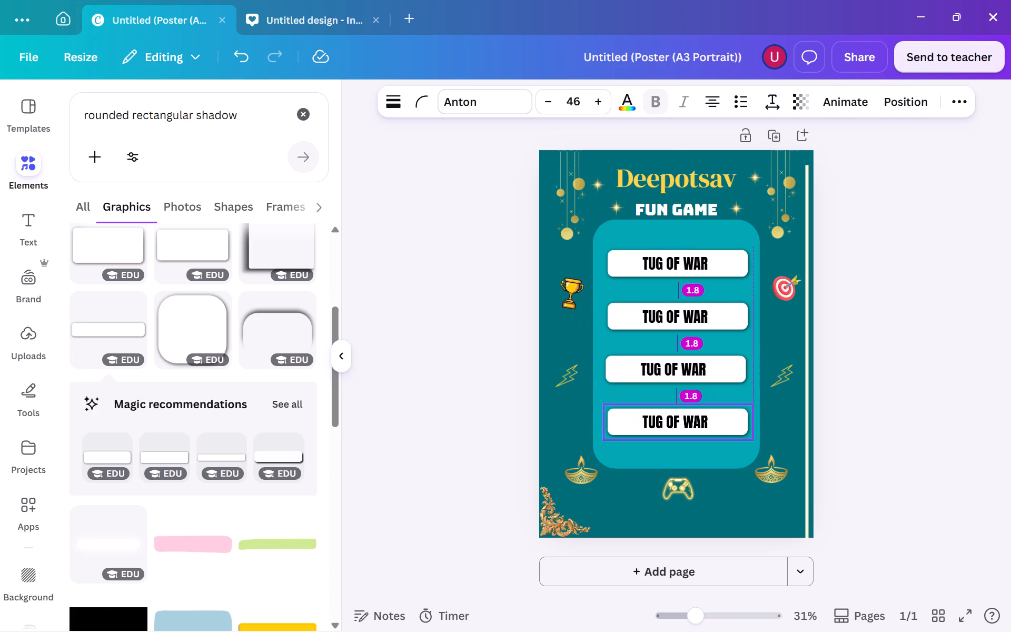
drag(733, 416, 733, 413)
click(733, 413)
click(894, 298)
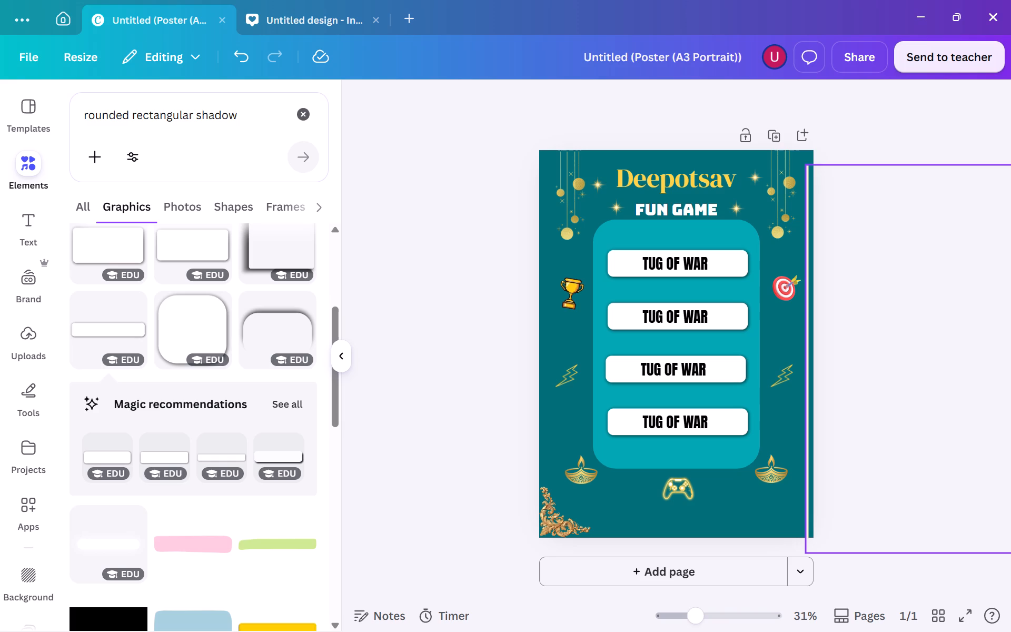
Replace the text in the second bar with HIT THE TARGET.
click(716, 311)
click(709, 314)
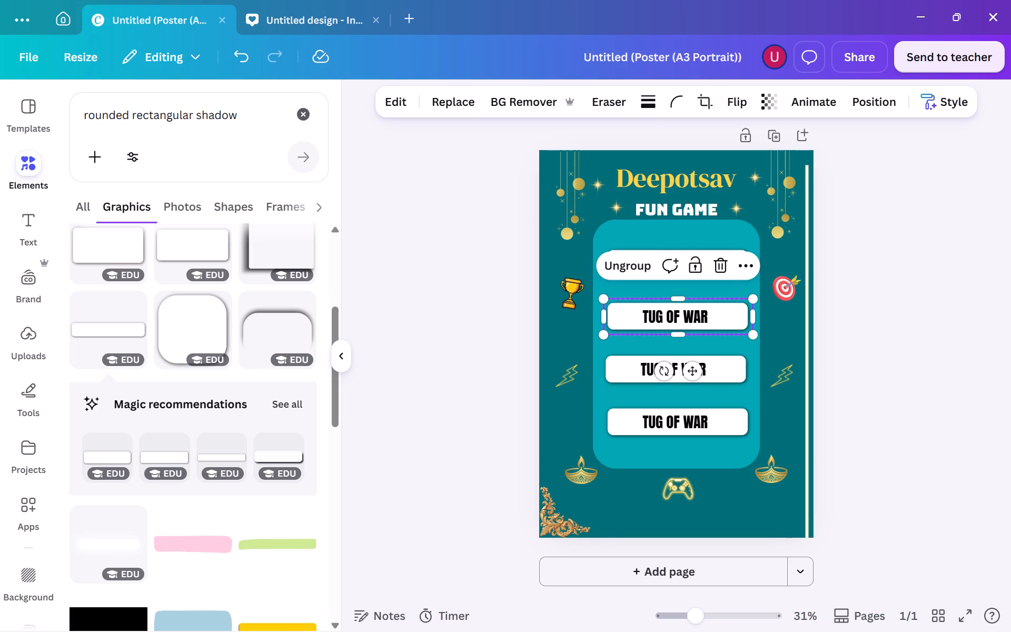
click(704, 318)
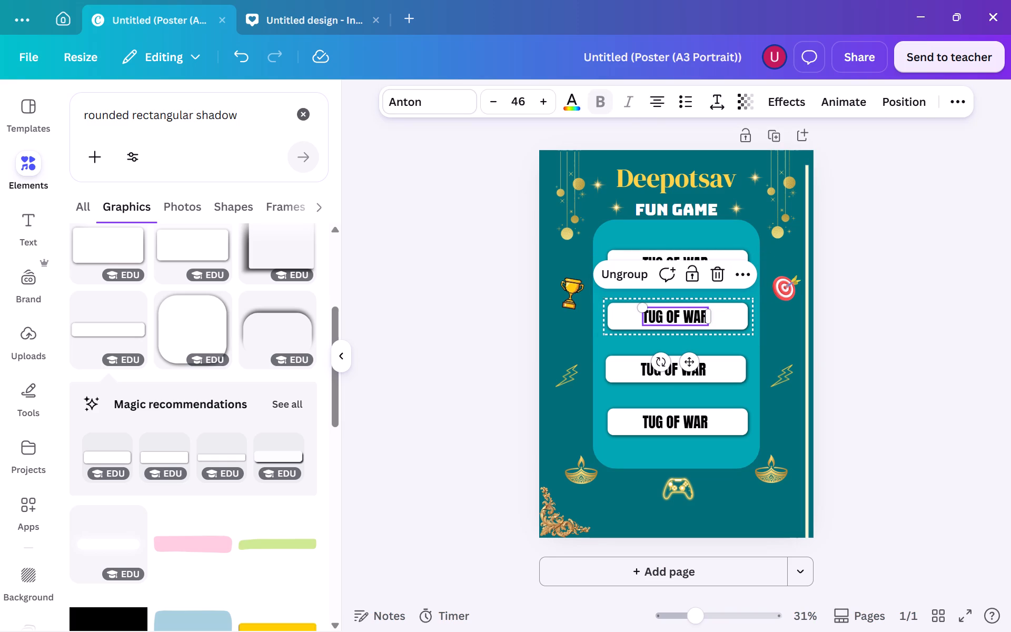
click(701, 315)
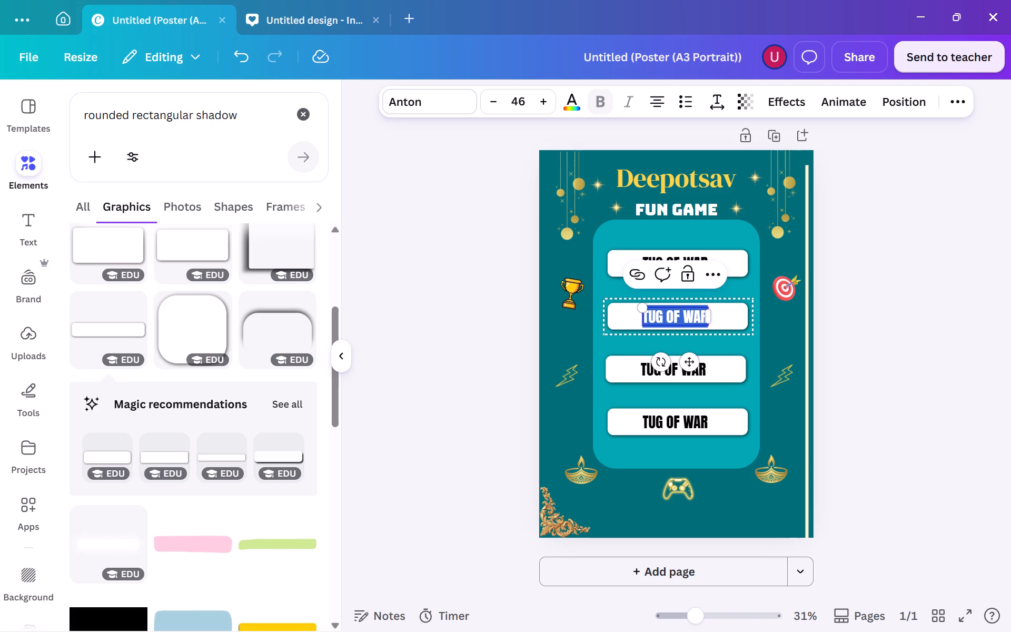
key(BackSpace)
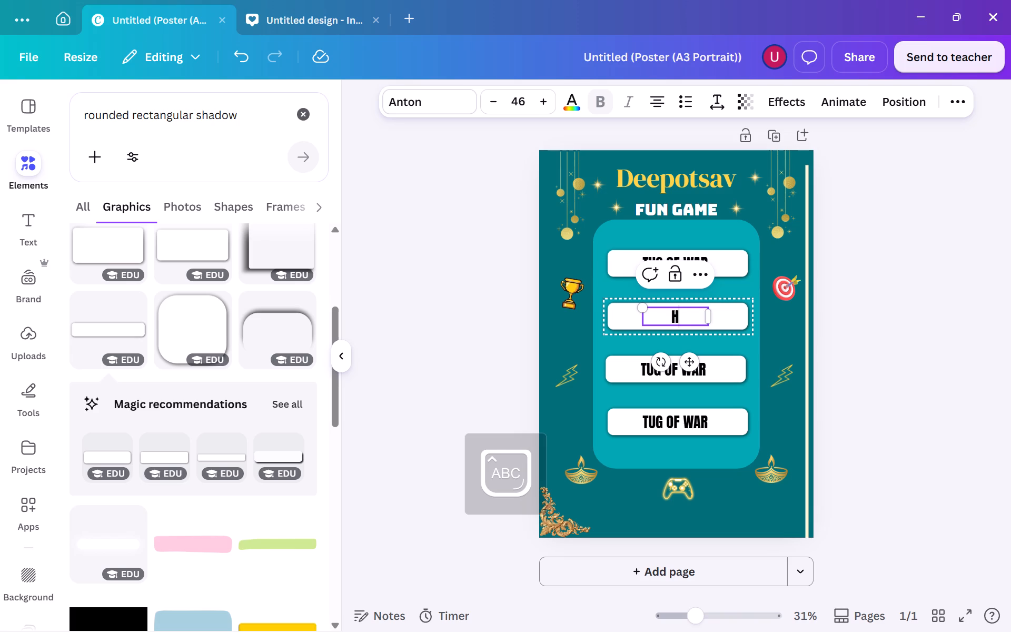
text(IT)
key(space)
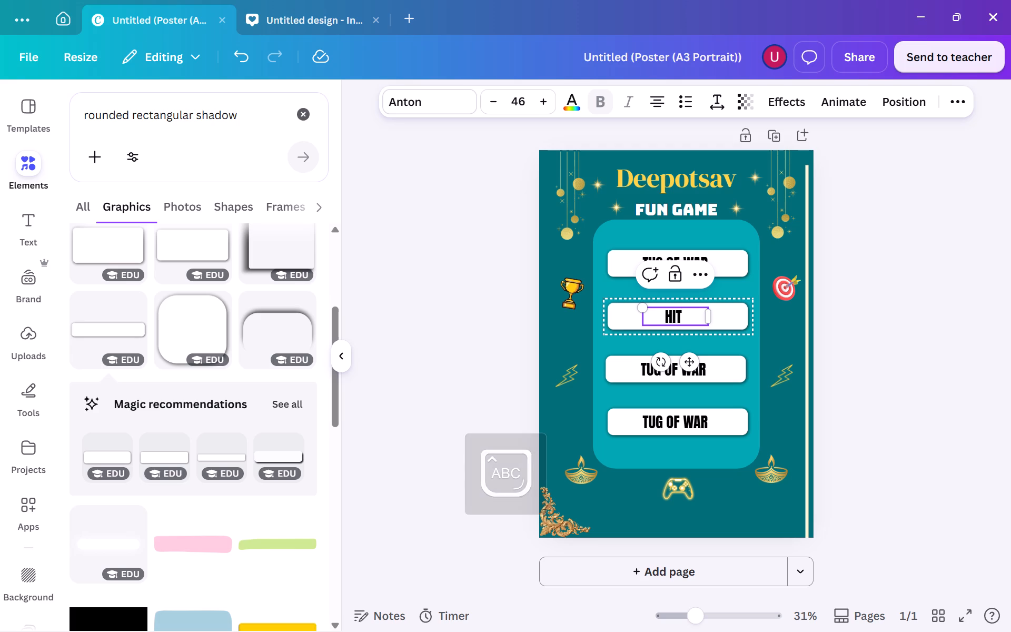
text(THE)
key(space)
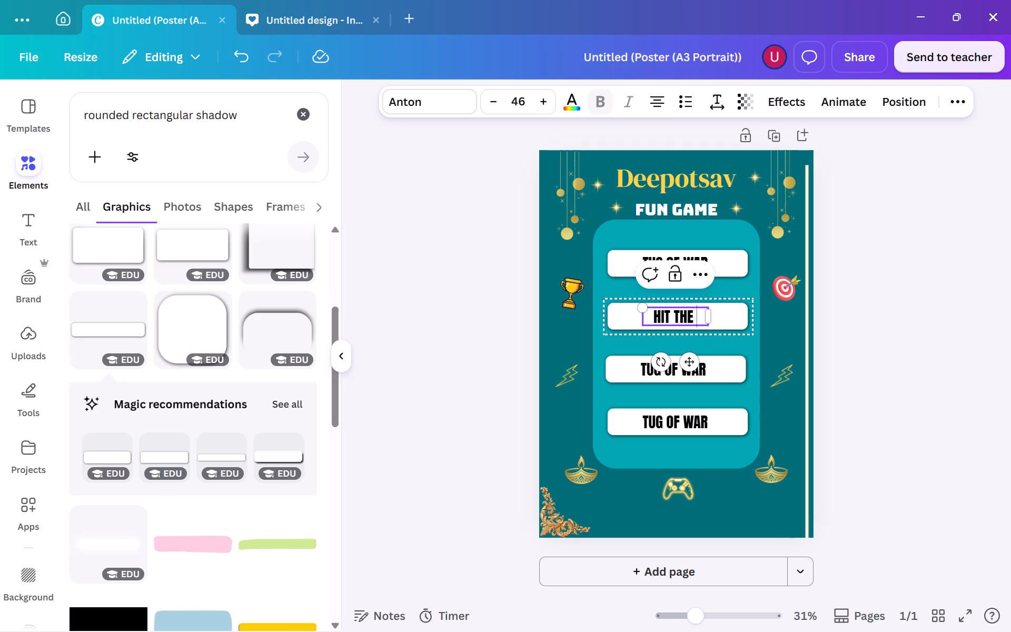
text(TARGET)
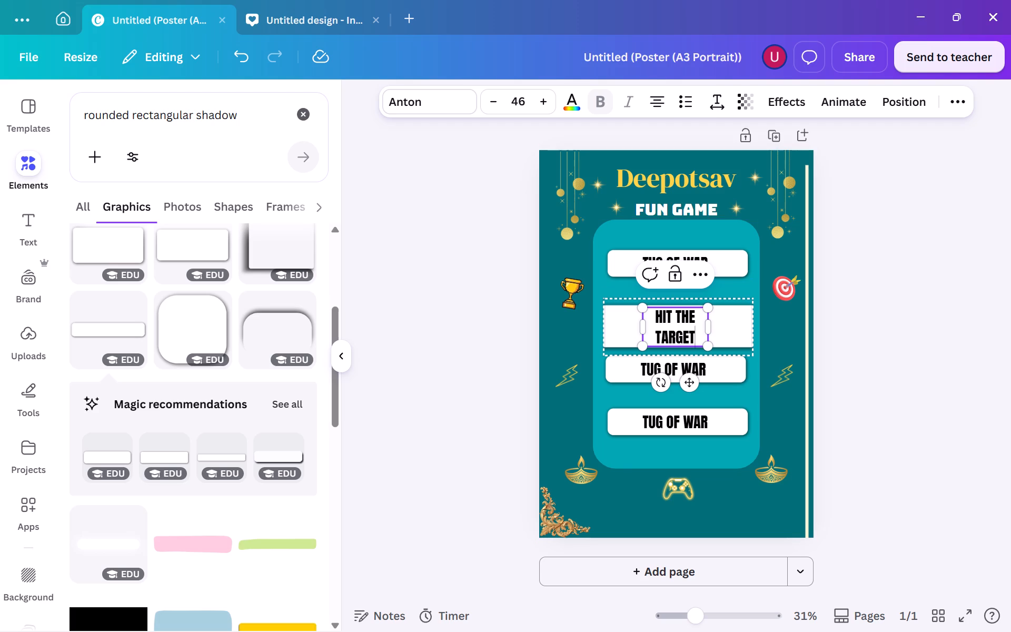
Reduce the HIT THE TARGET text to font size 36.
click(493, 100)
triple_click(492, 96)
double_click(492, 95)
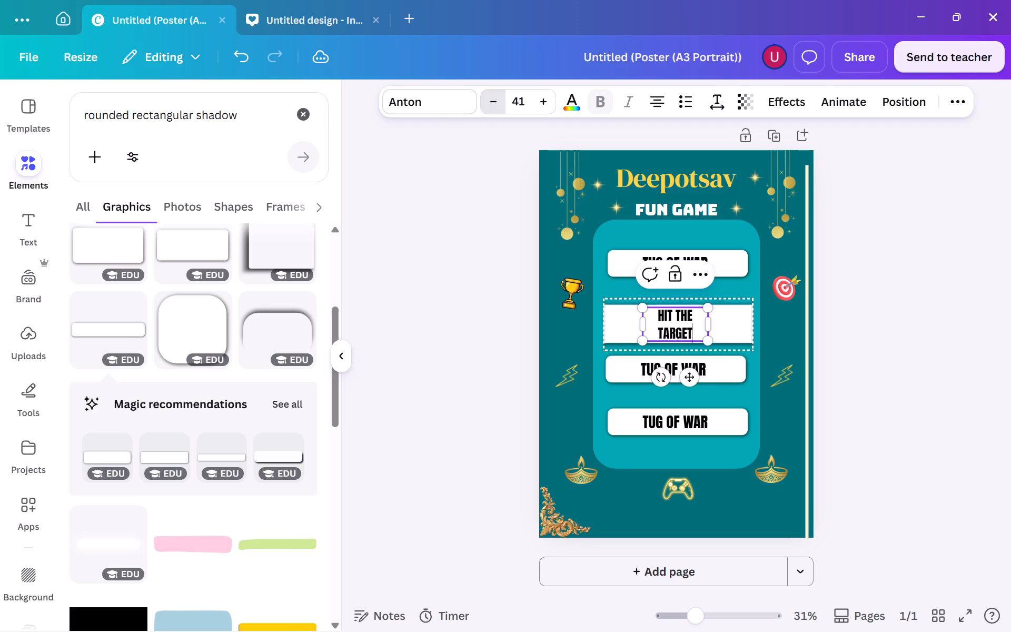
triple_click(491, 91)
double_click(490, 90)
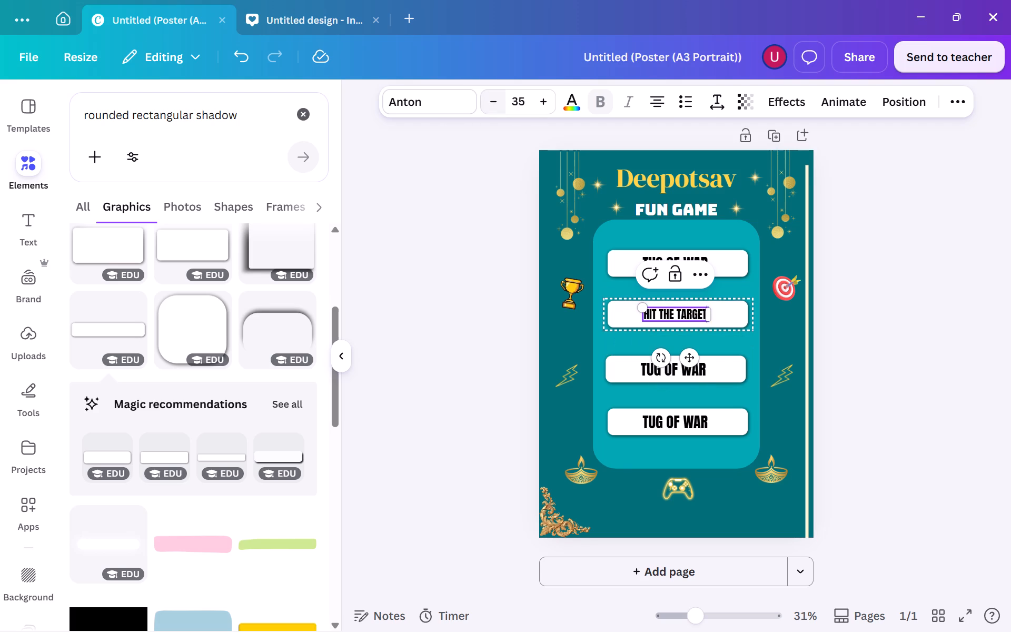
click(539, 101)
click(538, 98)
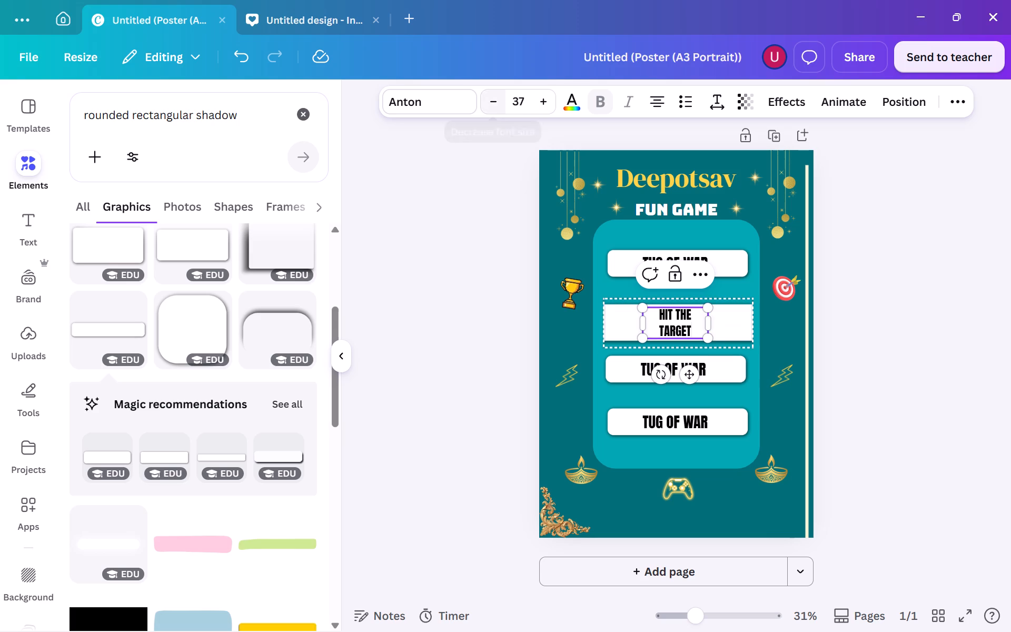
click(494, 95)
Widen the HIT THE TARGET text box on both sides to about 9.5 cm.
drag(713, 309, 726, 312)
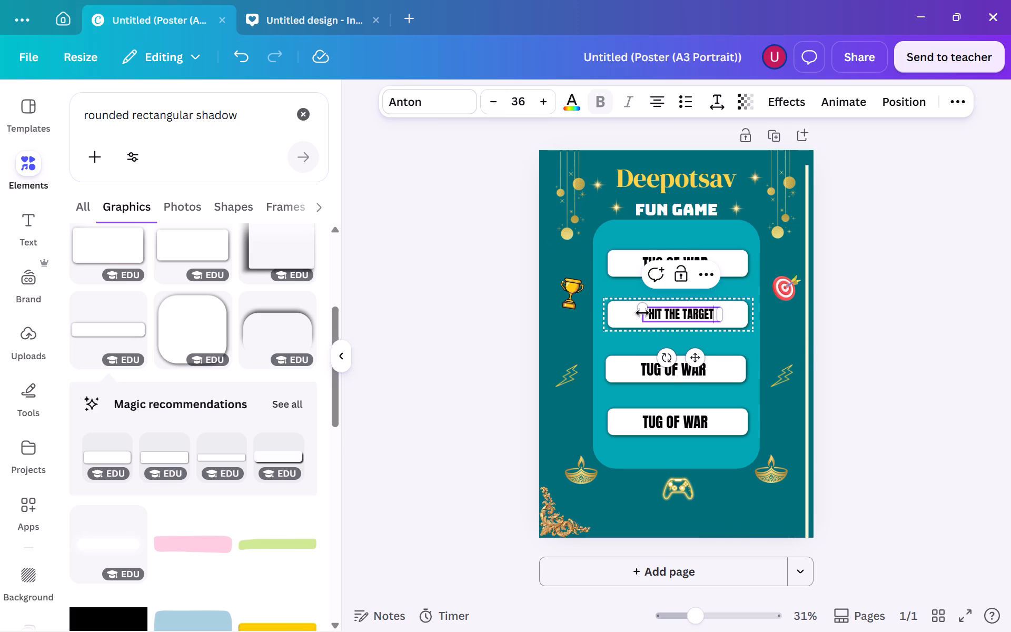
drag(642, 313, 632, 314)
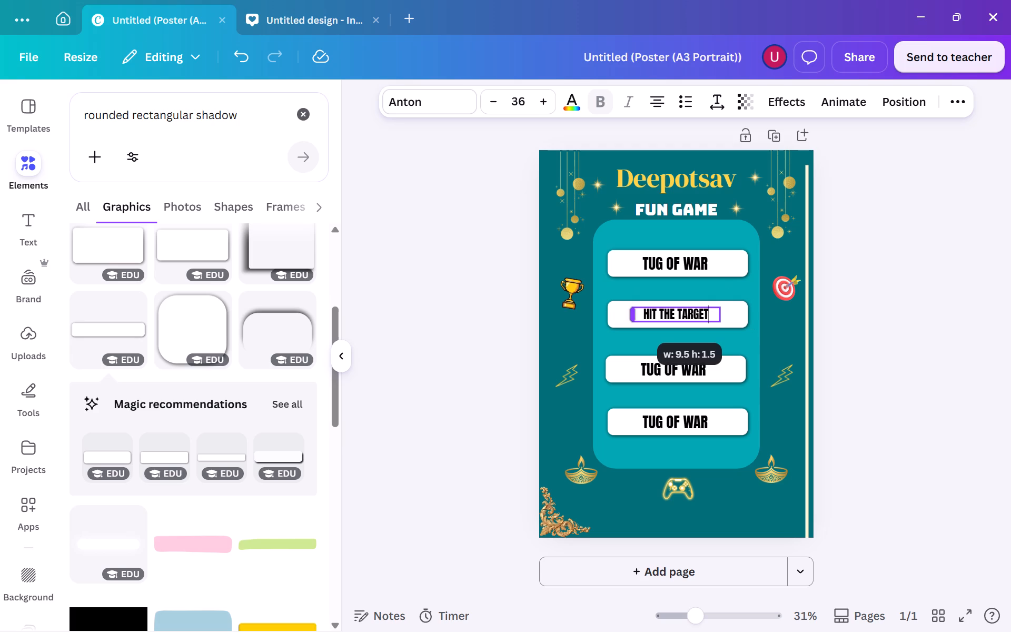
drag(632, 314, 631, 314)
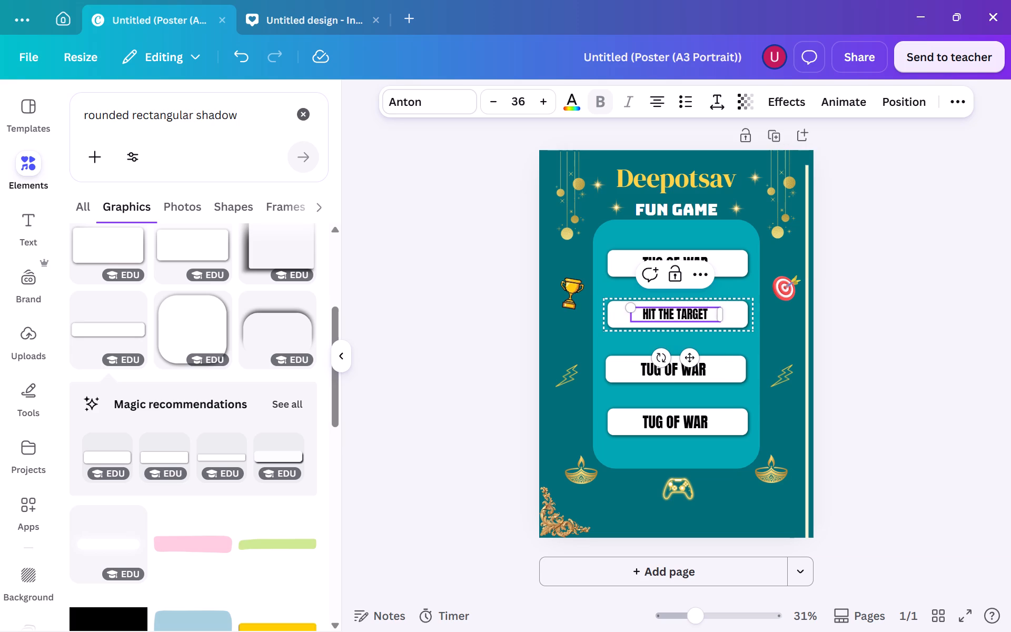
click(915, 332)
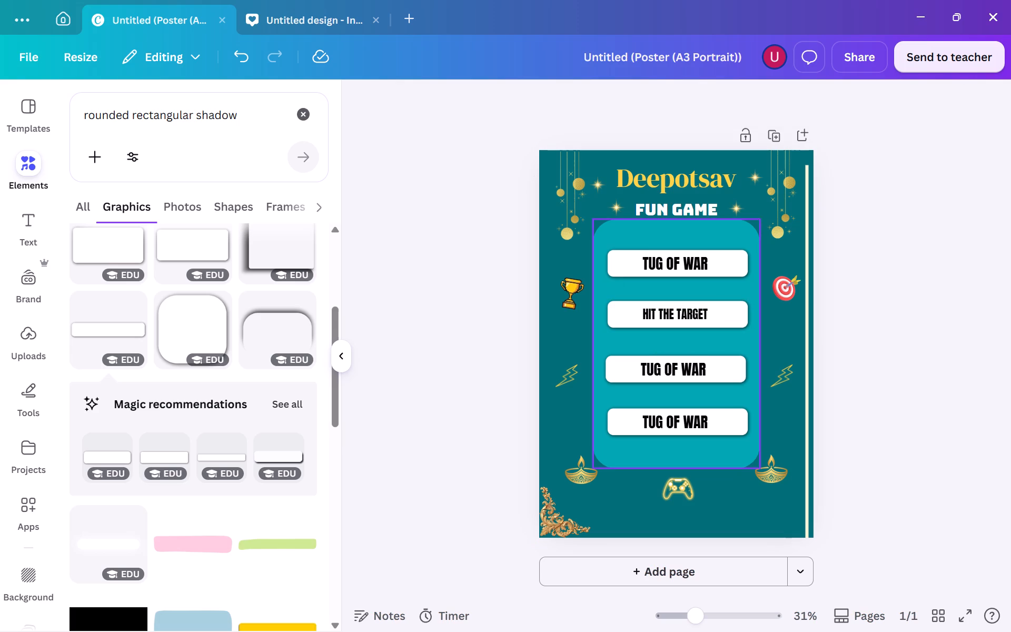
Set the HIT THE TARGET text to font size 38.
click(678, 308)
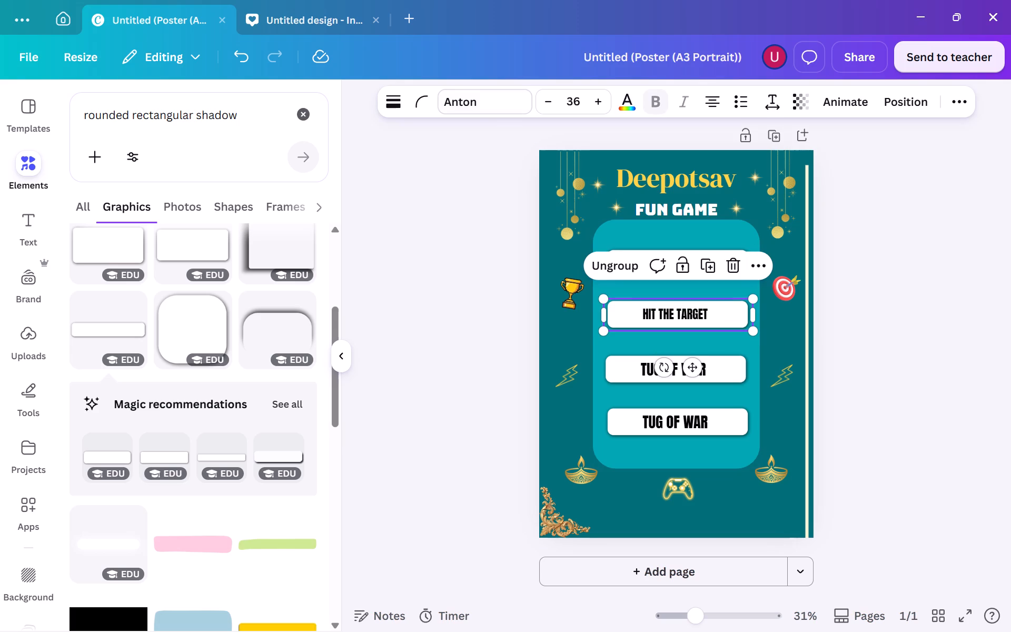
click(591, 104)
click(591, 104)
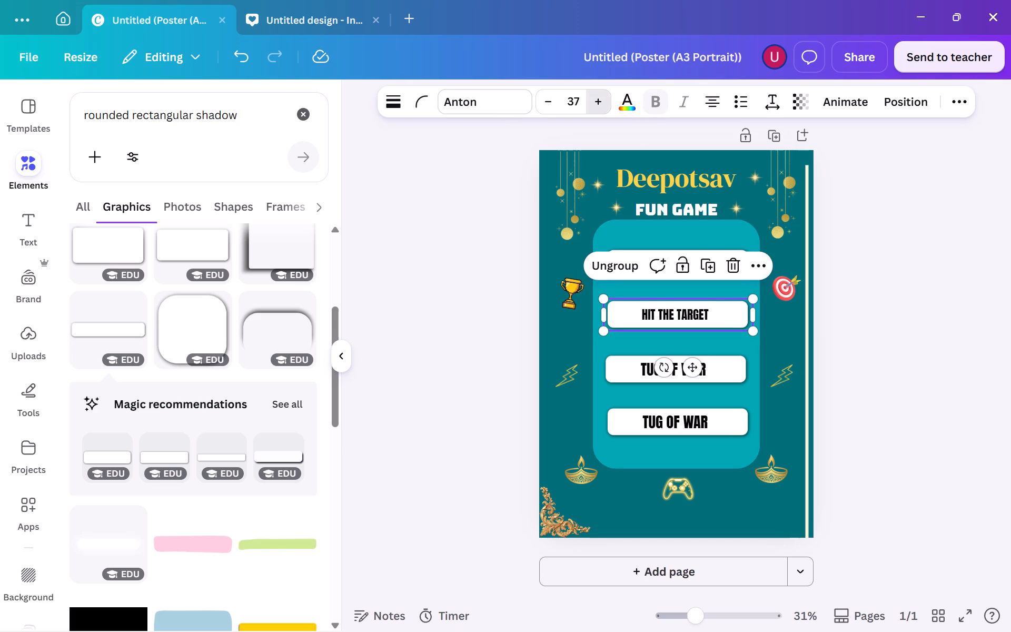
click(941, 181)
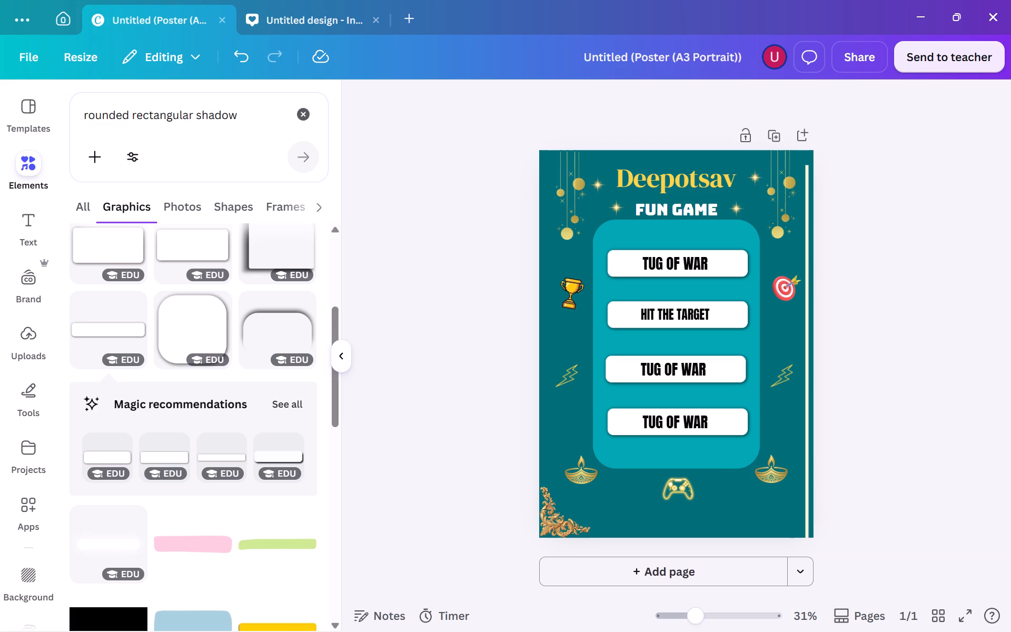
Widen the HIT THE TARGET text box on its right side to about 10.3 cm.
click(685, 313)
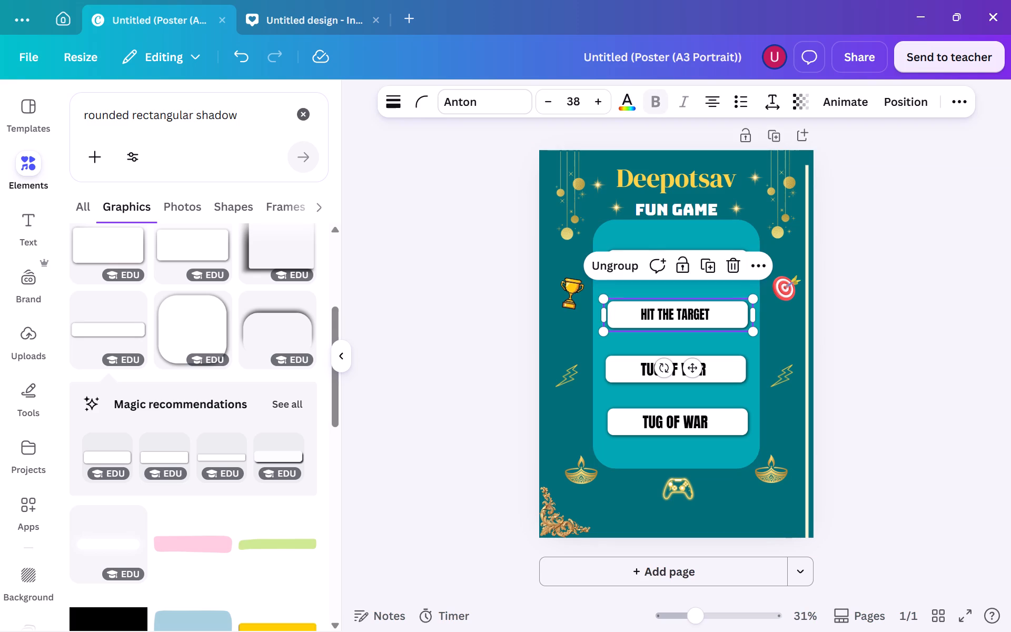
click(710, 313)
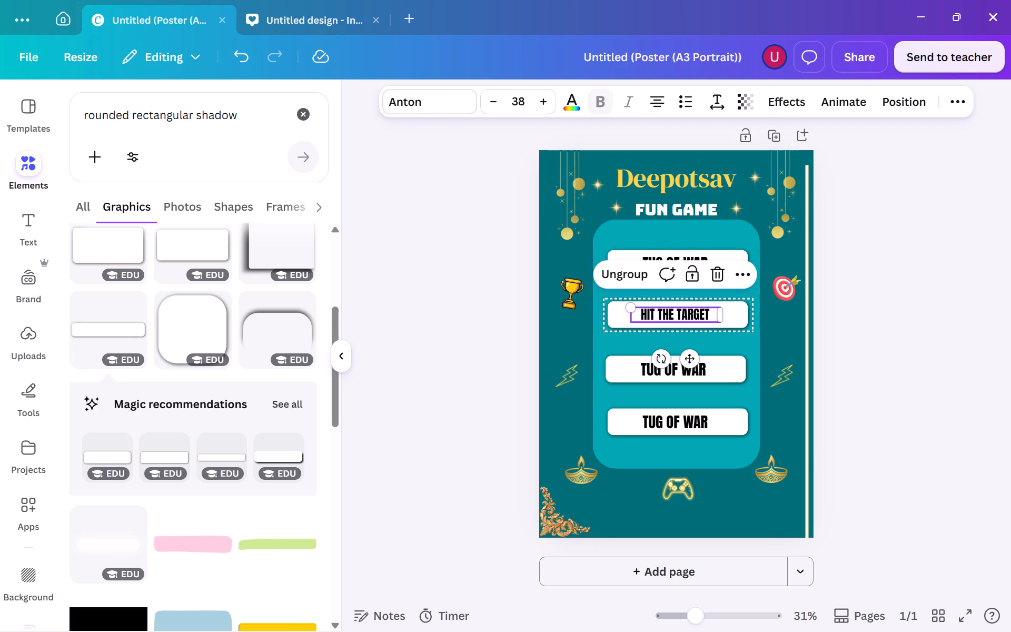
drag(721, 312, 728, 313)
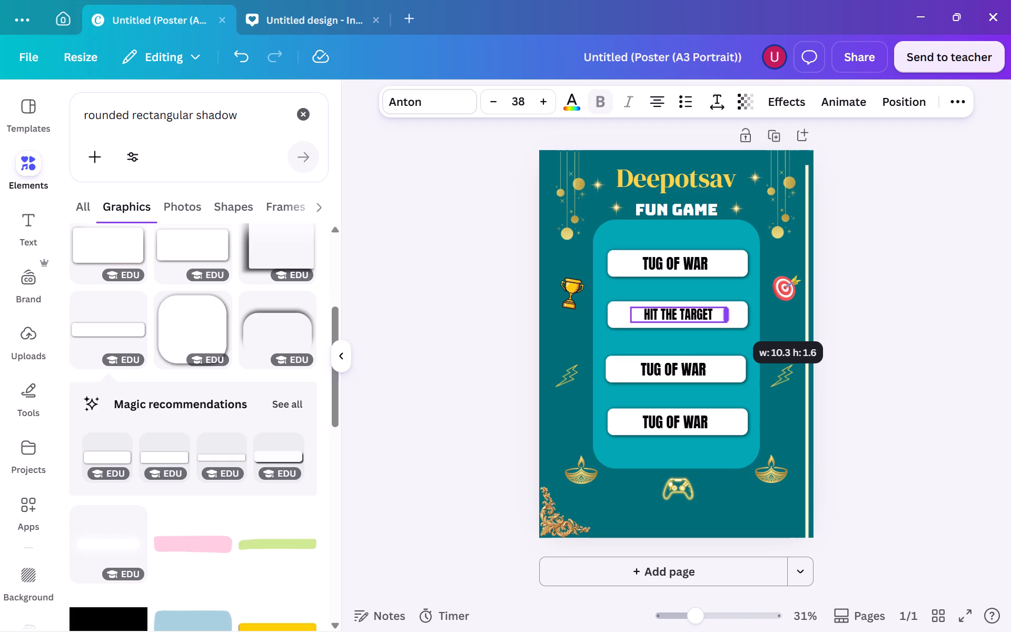
drag(728, 313, 728, 313)
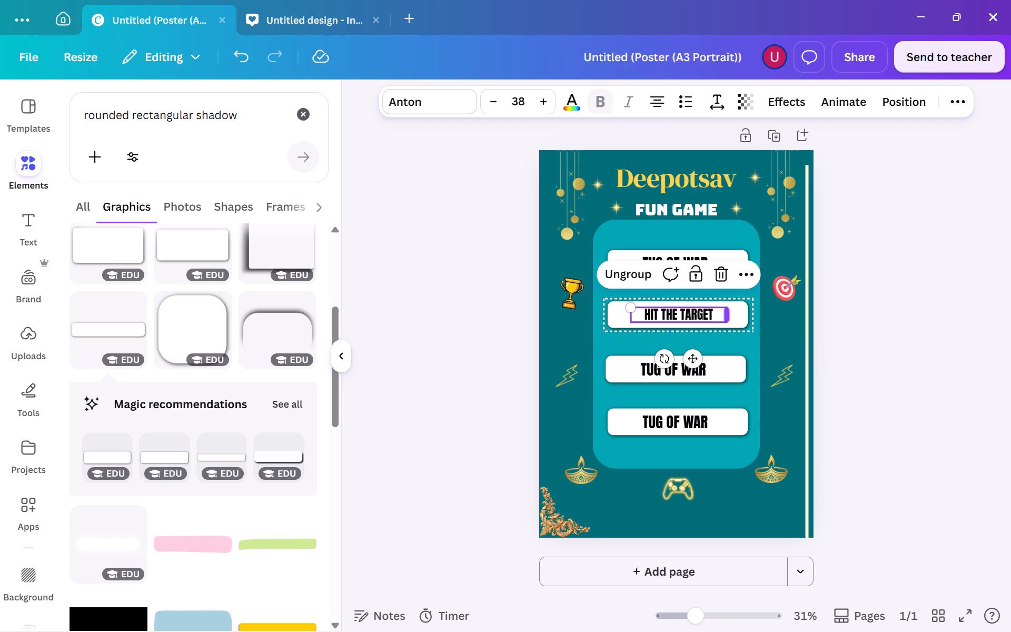
Enlarge the HIT THE TARGET text to a font size of about 44.
click(544, 105)
click(544, 105)
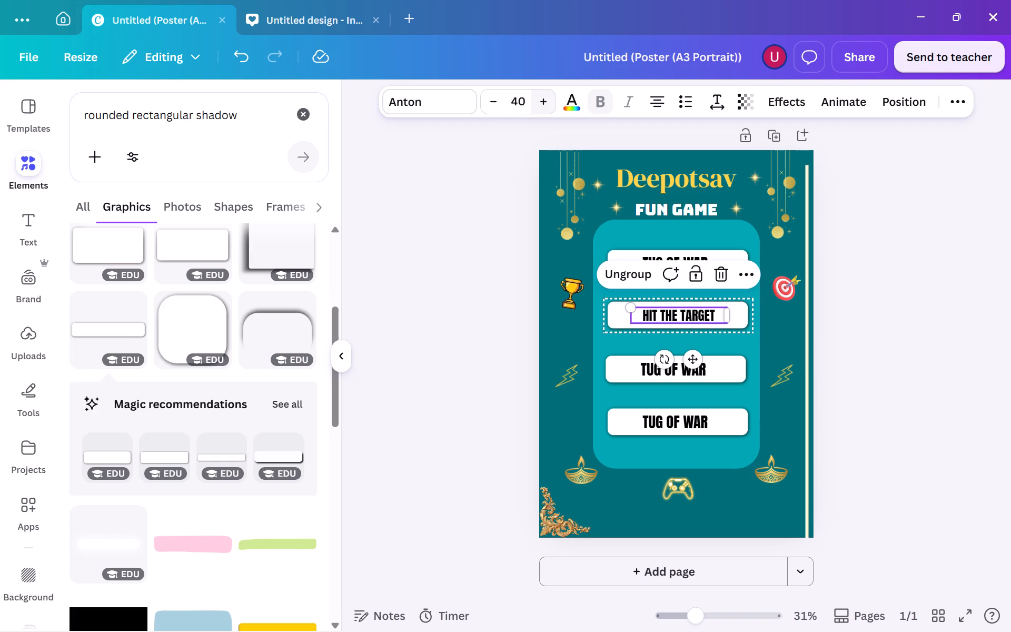
click(902, 256)
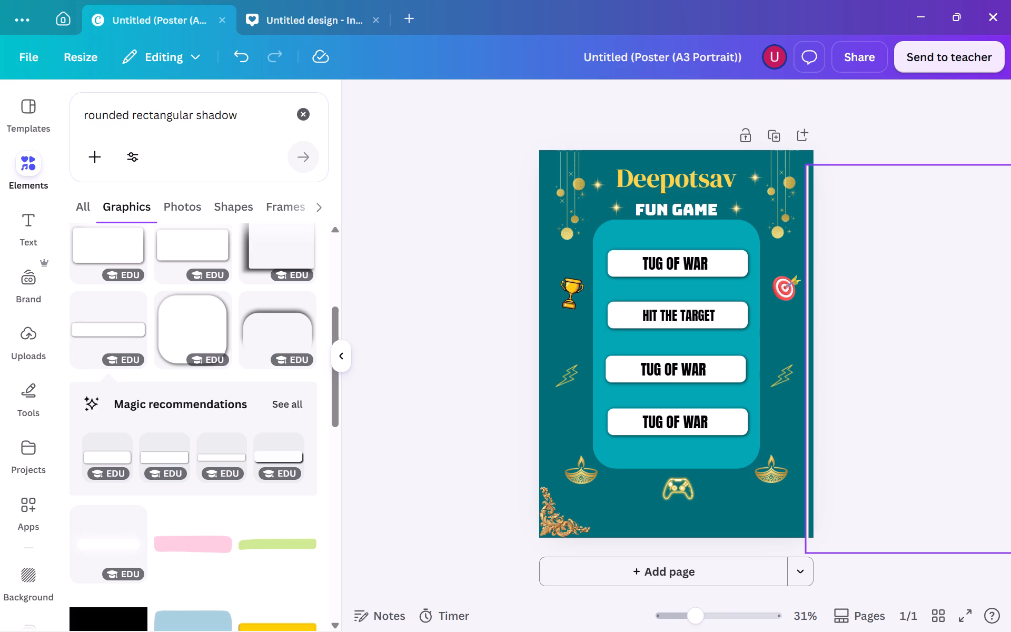
click(679, 315)
click(698, 309)
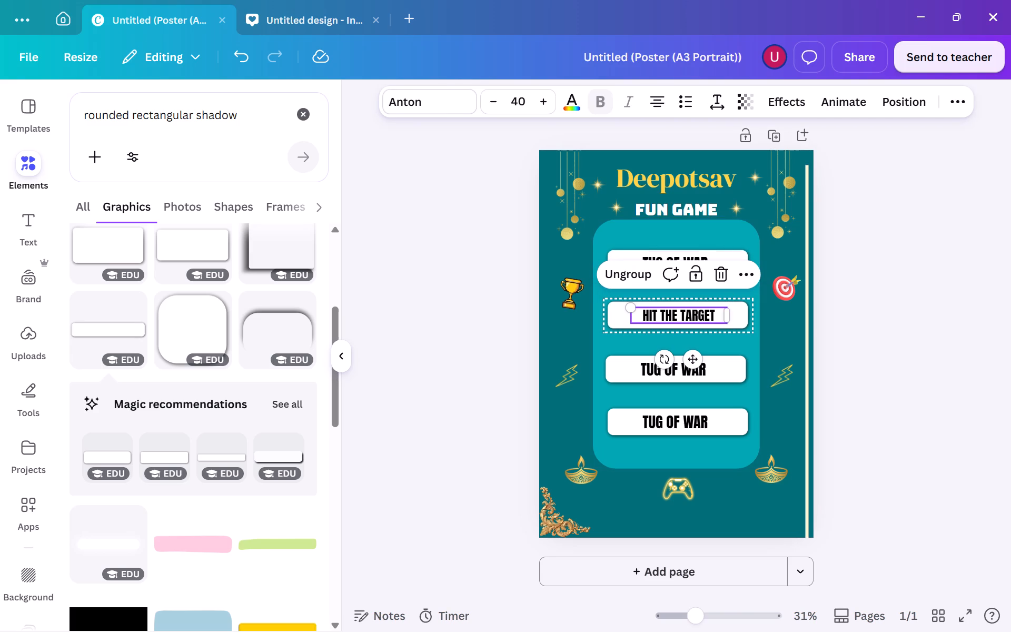
click(544, 104)
click(544, 104)
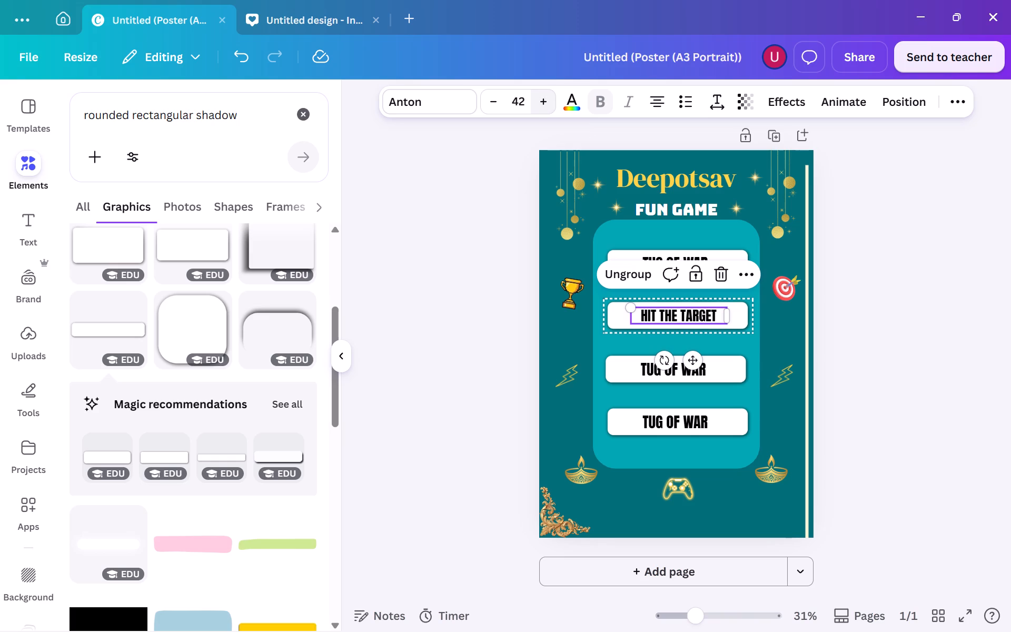
click(544, 105)
click(546, 106)
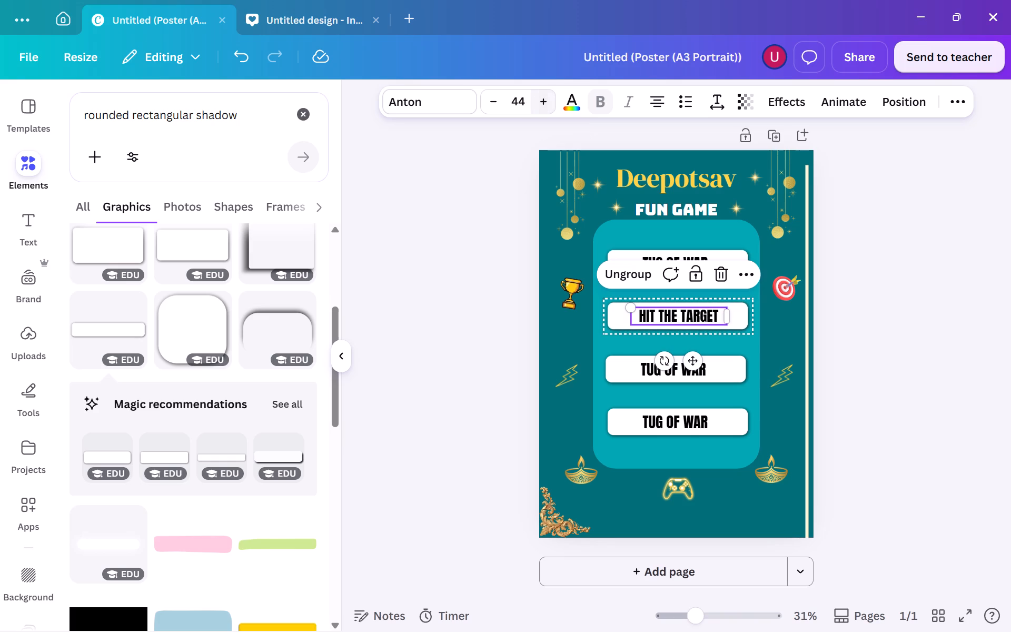
click(546, 106)
click(855, 229)
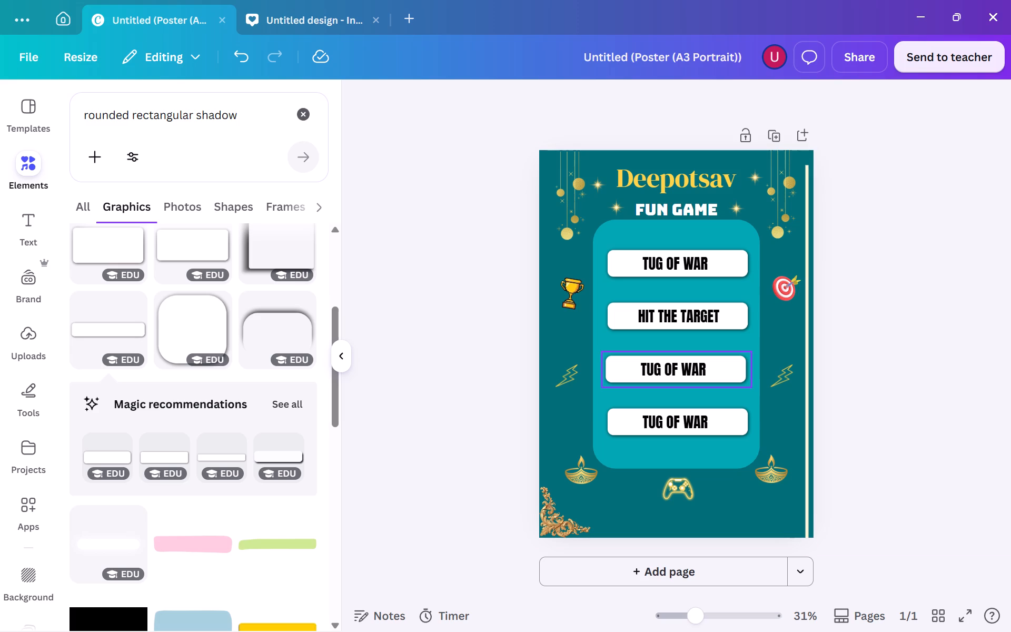
Widen the TUG OF WAR text box in the third bar on its right side to just over 9 cm.
click(693, 368)
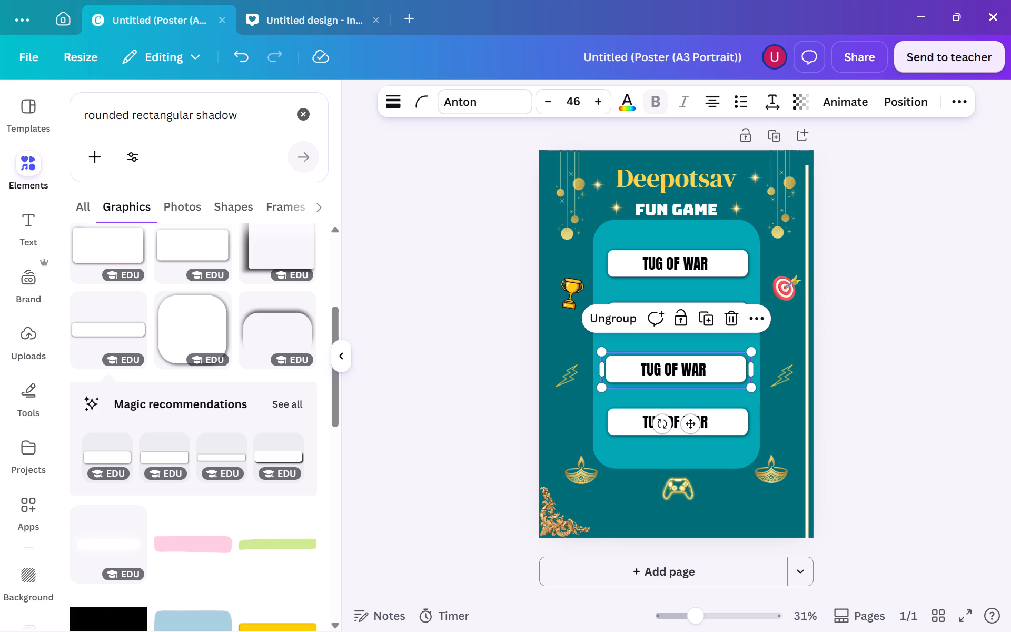
click(687, 368)
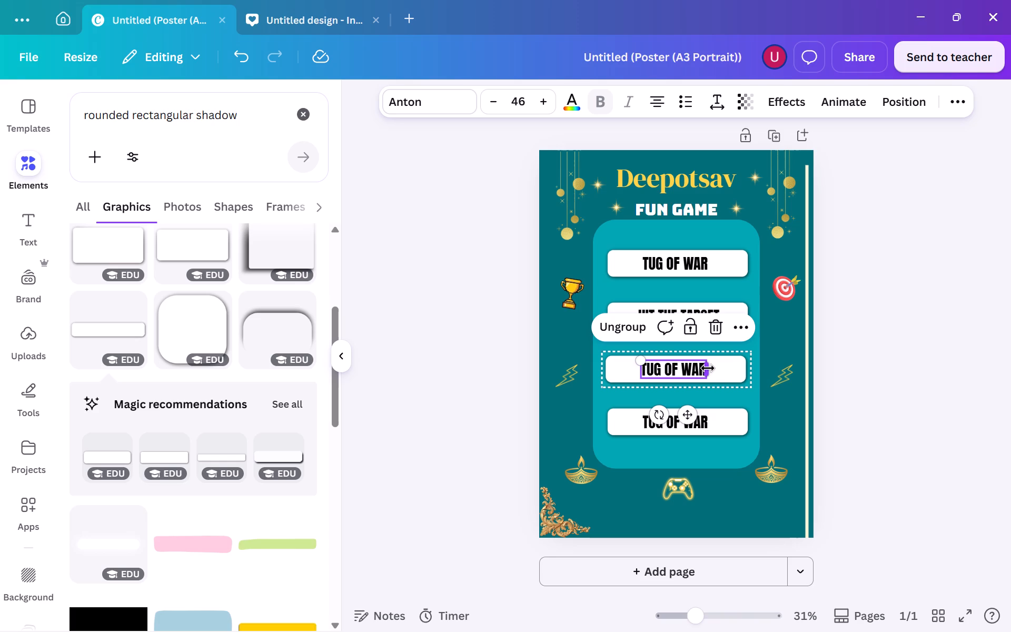
drag(708, 368, 727, 373)
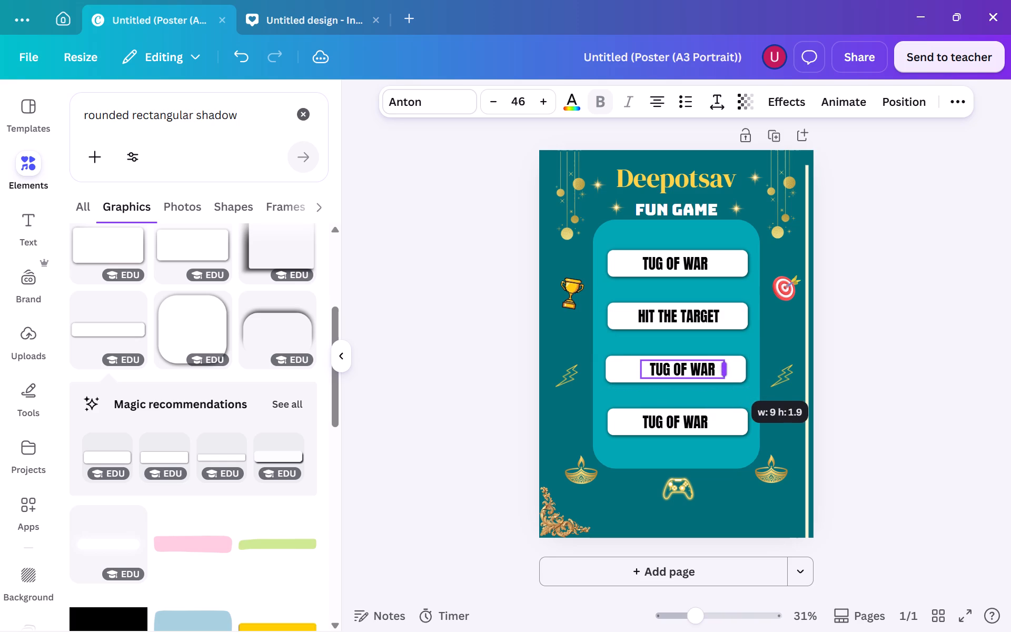
drag(727, 373, 732, 373)
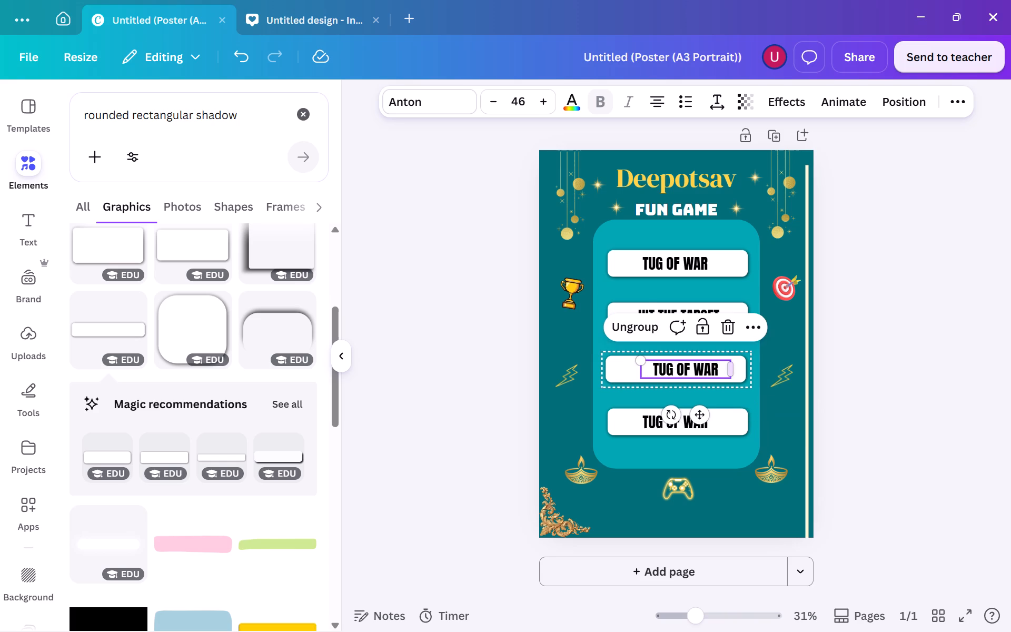
Replace the third bar's text with GLASS SMASH.
click(716, 369)
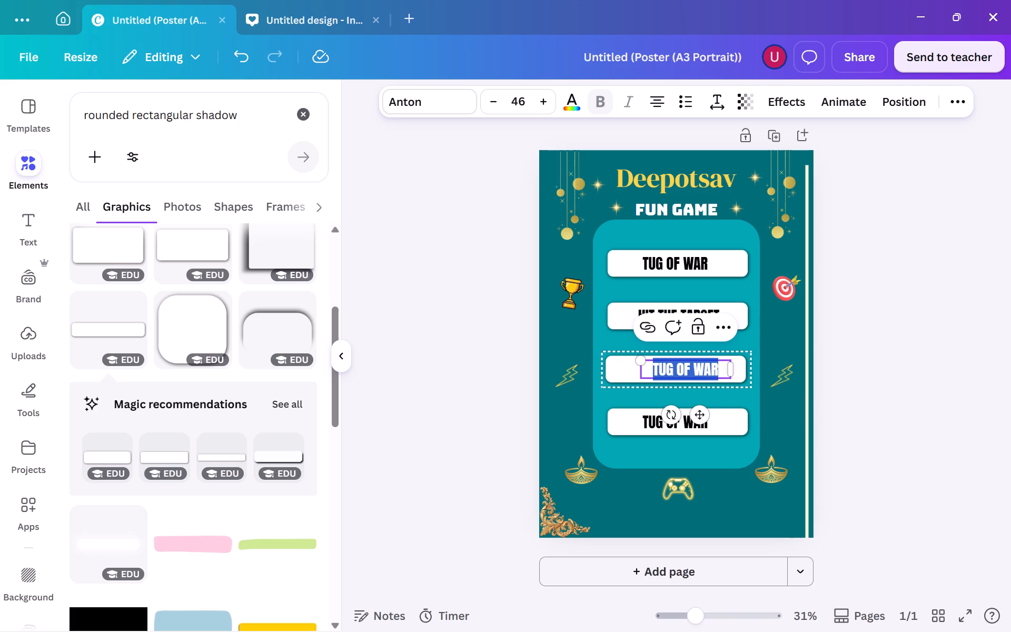
key(BackSpace)
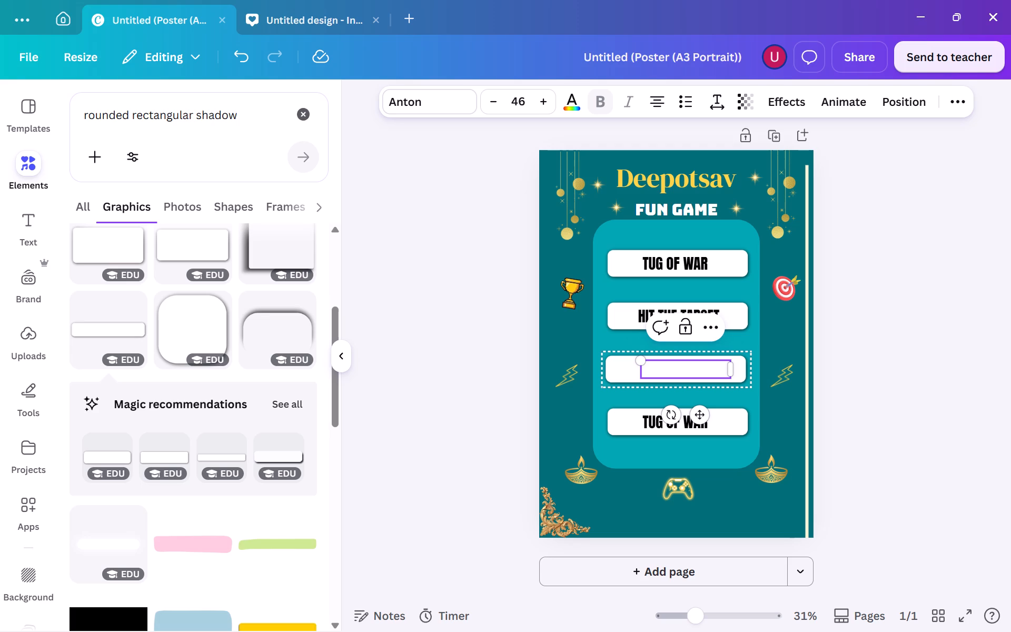
text(GLASS)
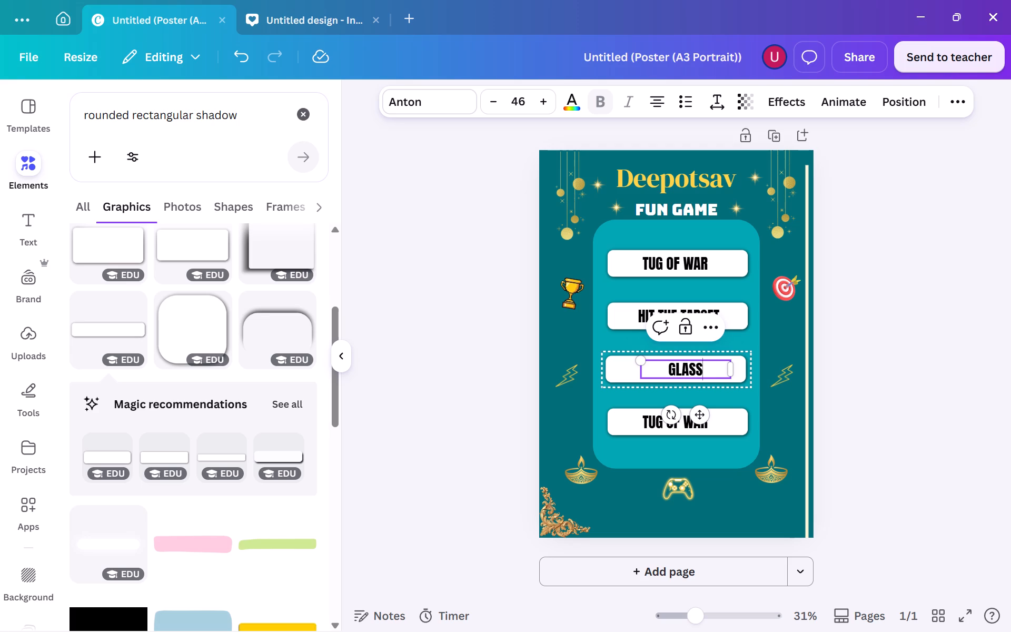
key(space)
text(SMASH)
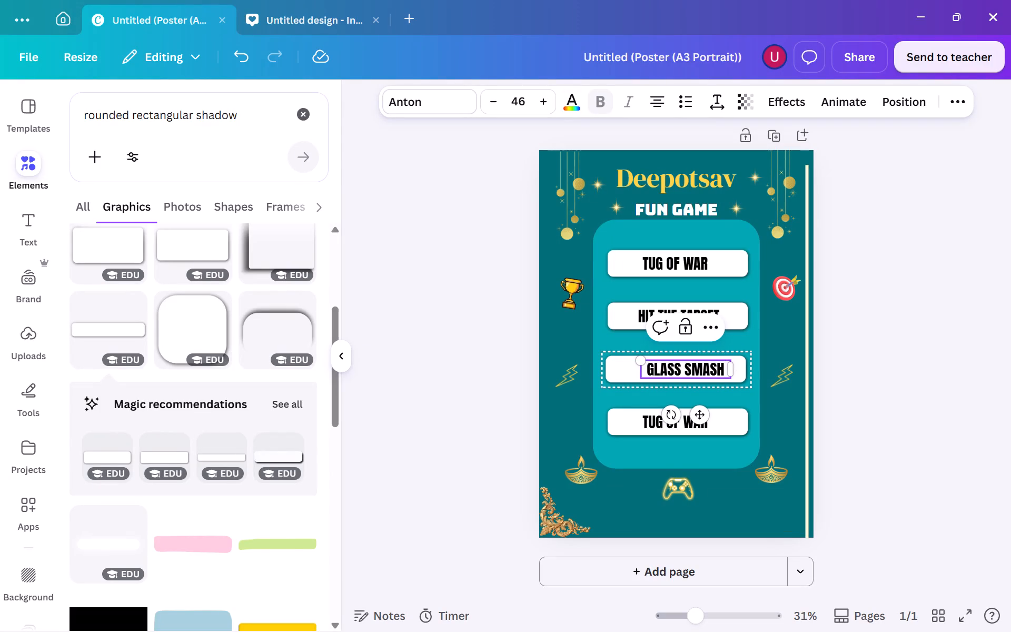
Widen the GLASS SMASH text box on its left side so it spans most of the bar.
drag(638, 374, 631, 375)
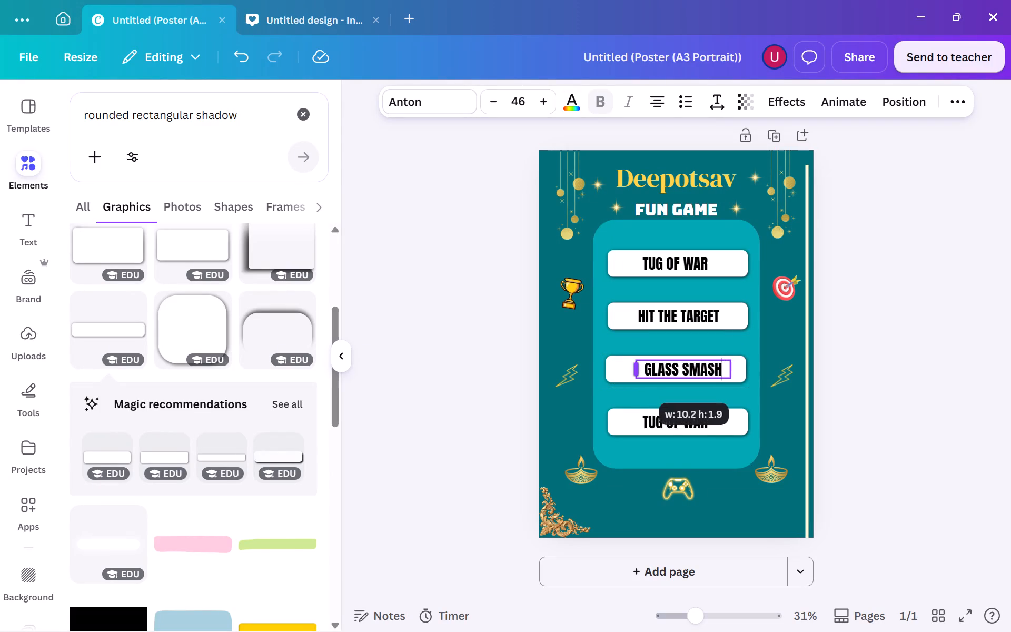
drag(631, 375, 612, 372)
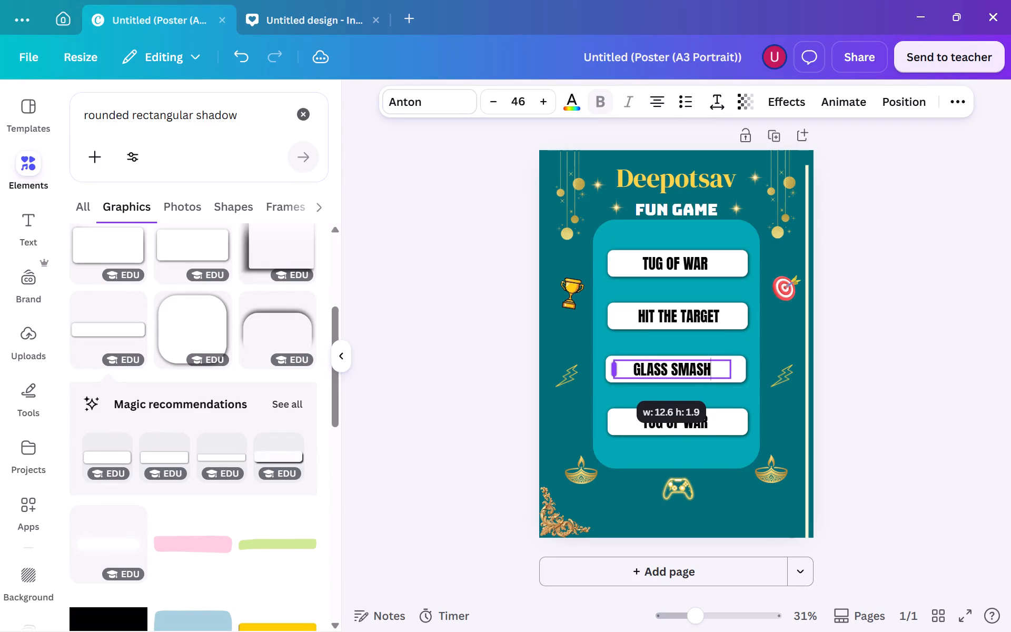
drag(612, 372, 615, 372)
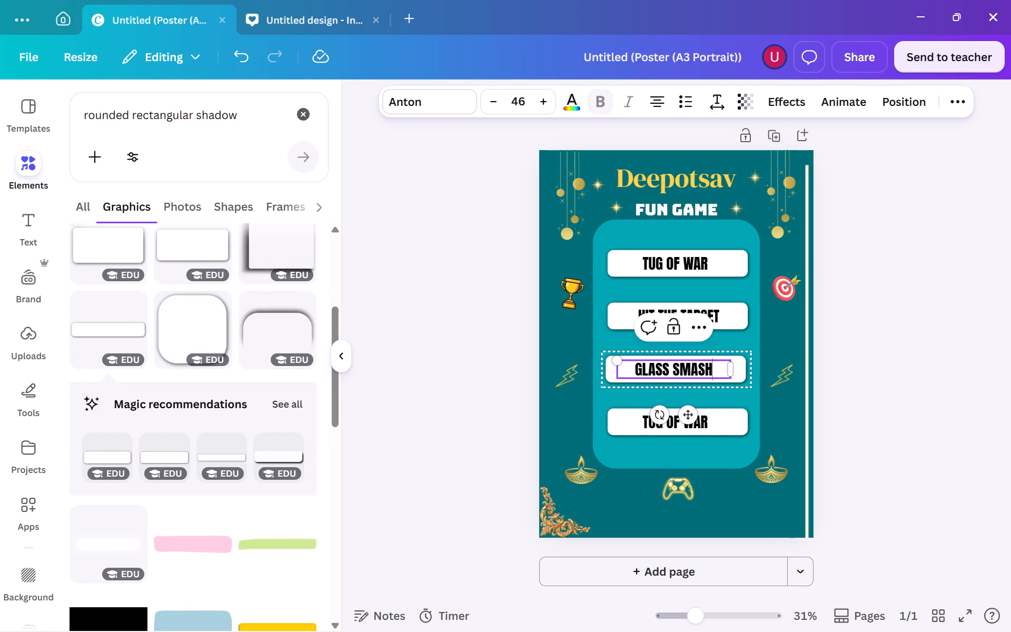
Set the GLASS SMASH text to font size 47.
double_click(545, 105)
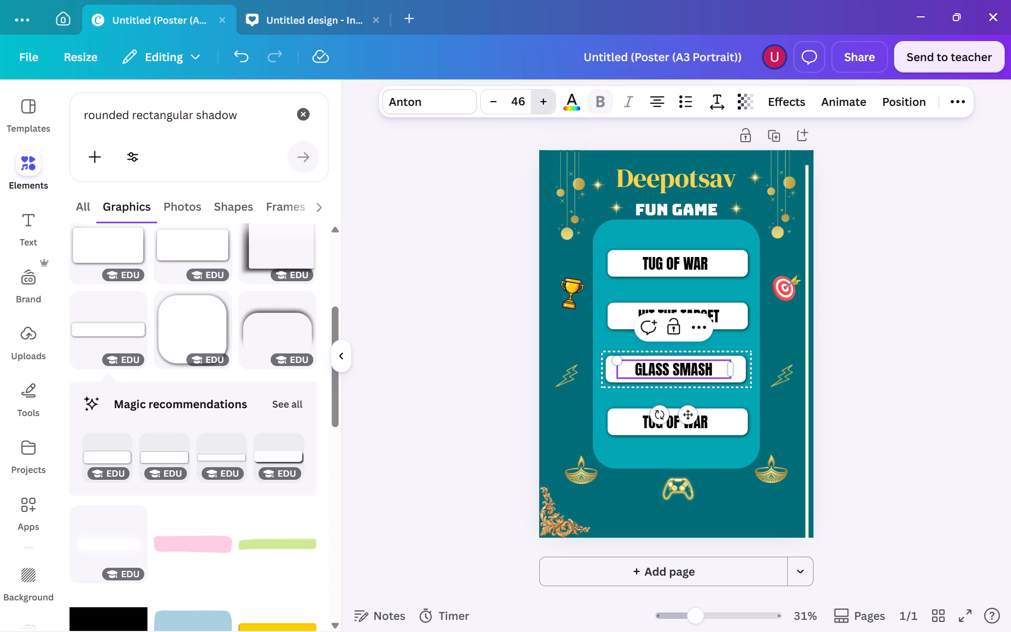
click(545, 104)
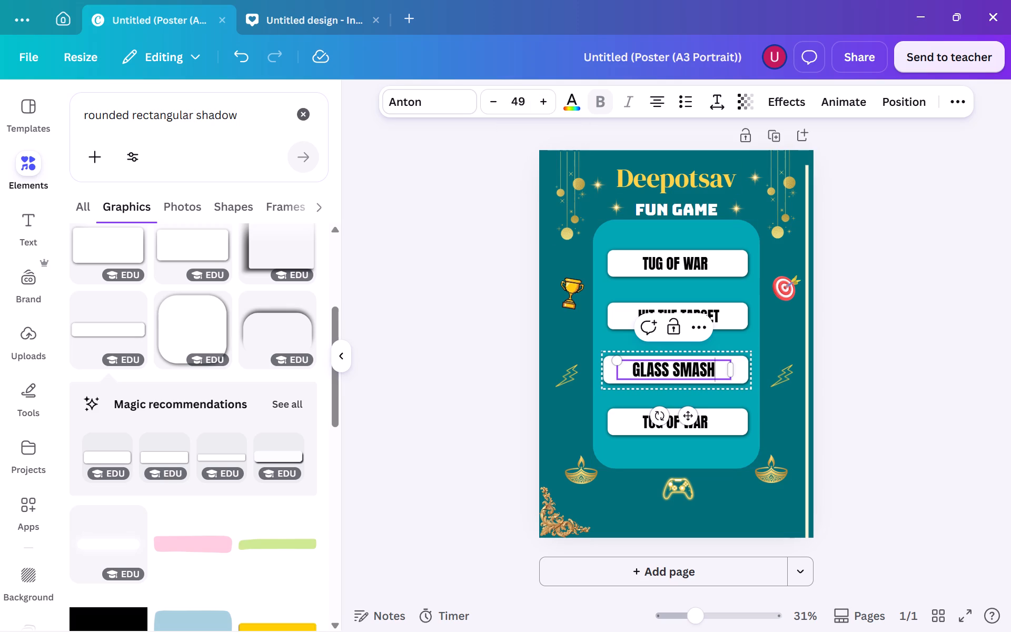
double_click(499, 104)
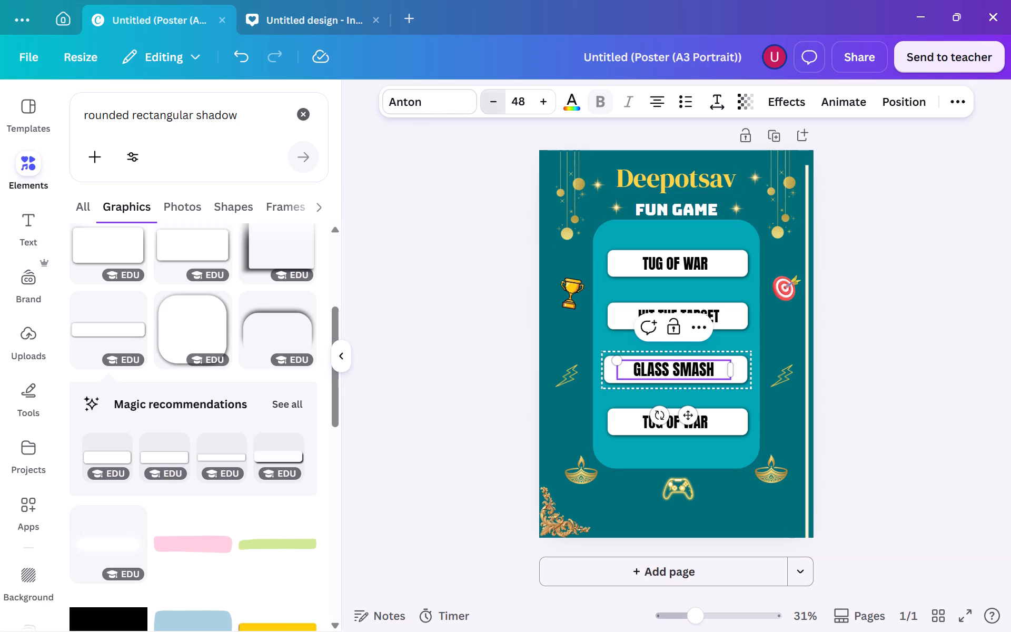
Widen the GLASS SMASH text box slightly on its right side to centre the text in its bar.
drag(736, 371, 737, 371)
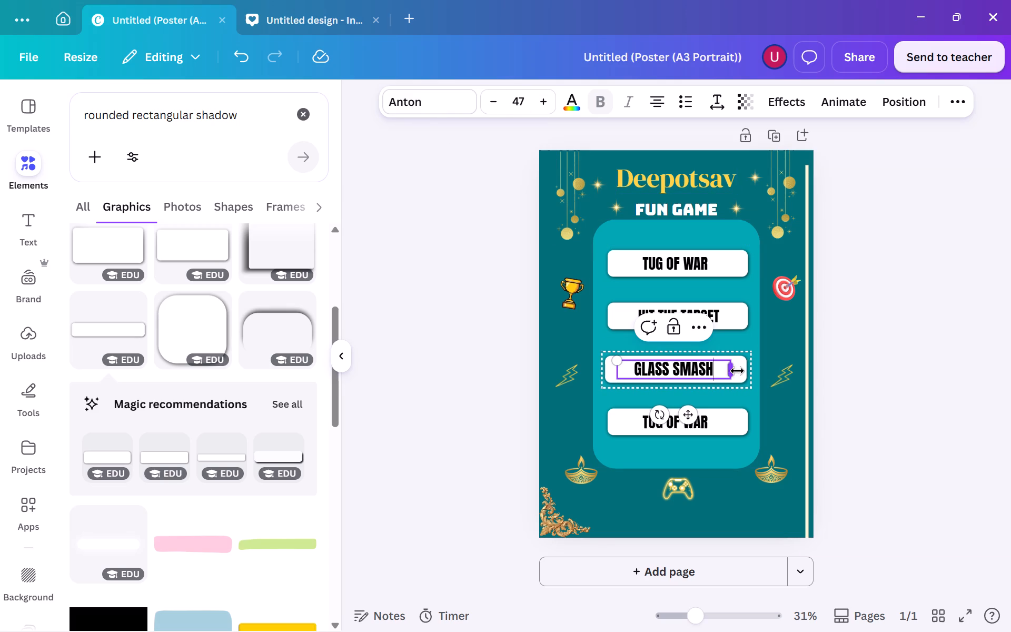
drag(737, 371, 742, 372)
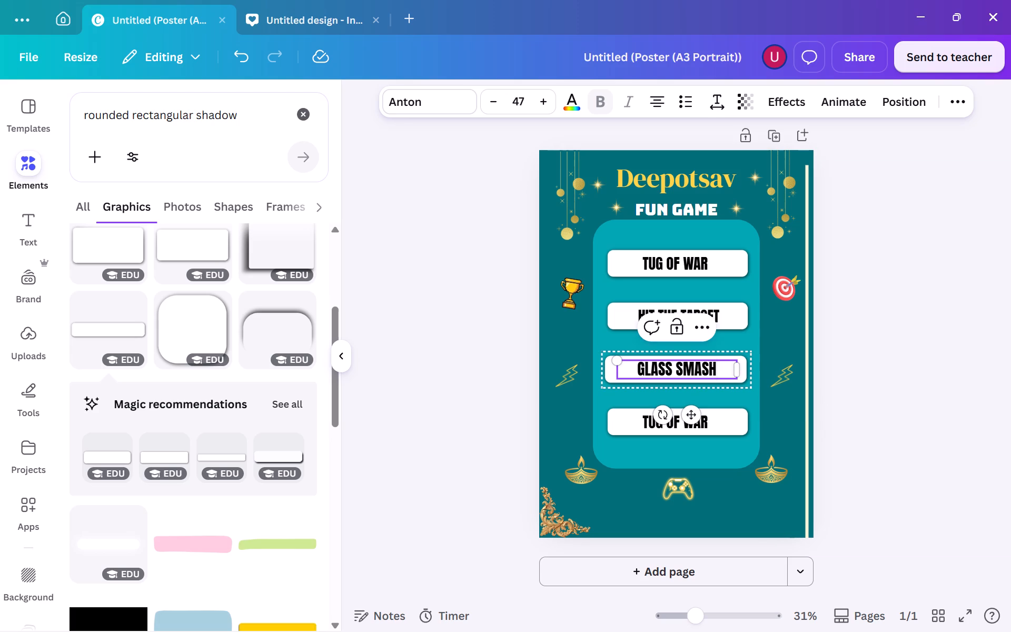
click(990, 272)
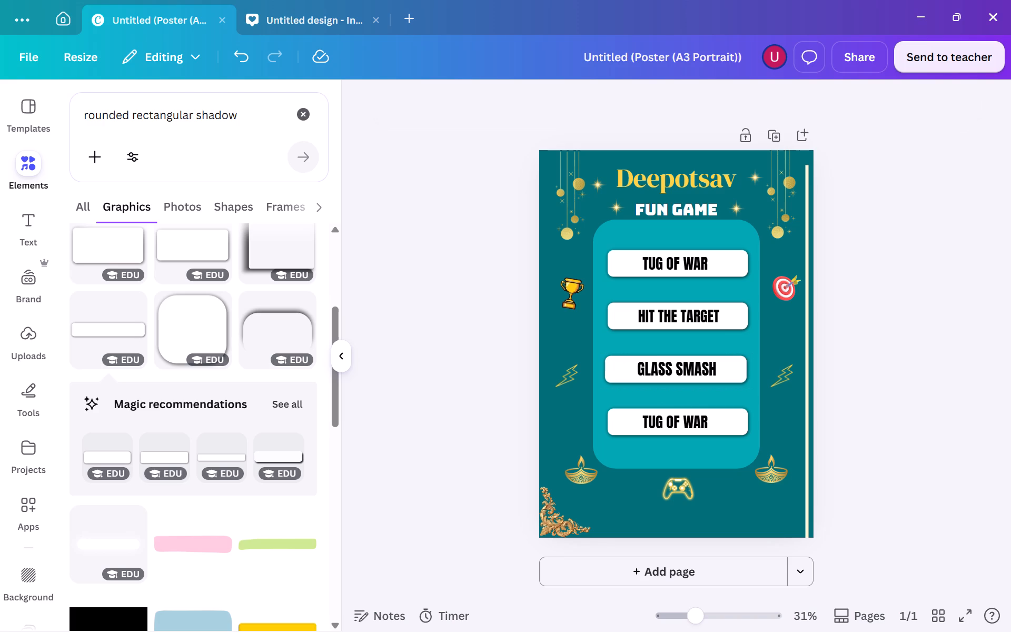
Shift the GLASS SMASH bar slightly to the right to line it up with the other bars.
click(745, 367)
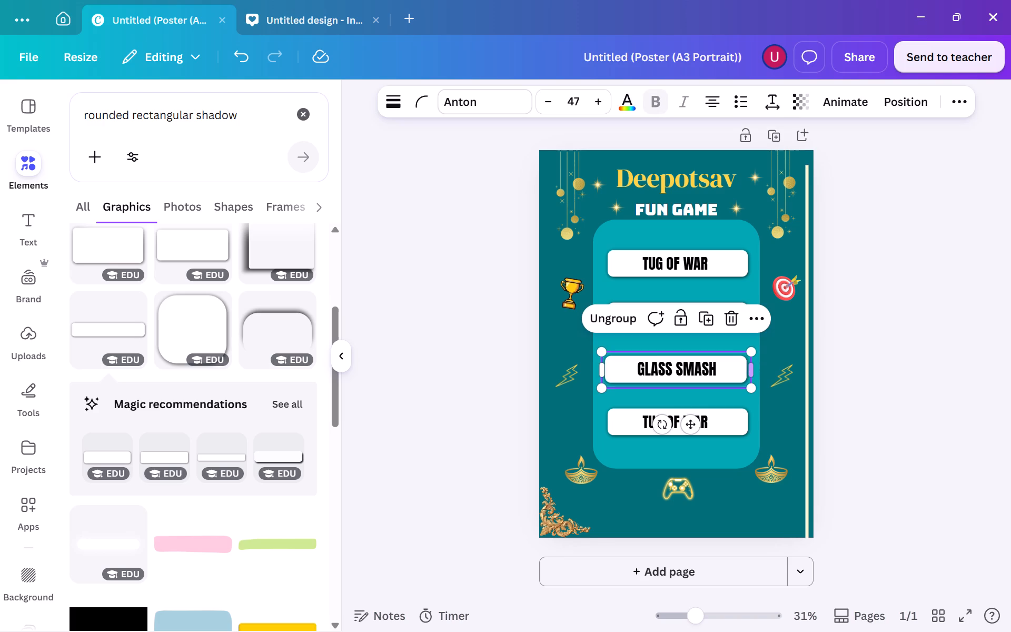
click(608, 368)
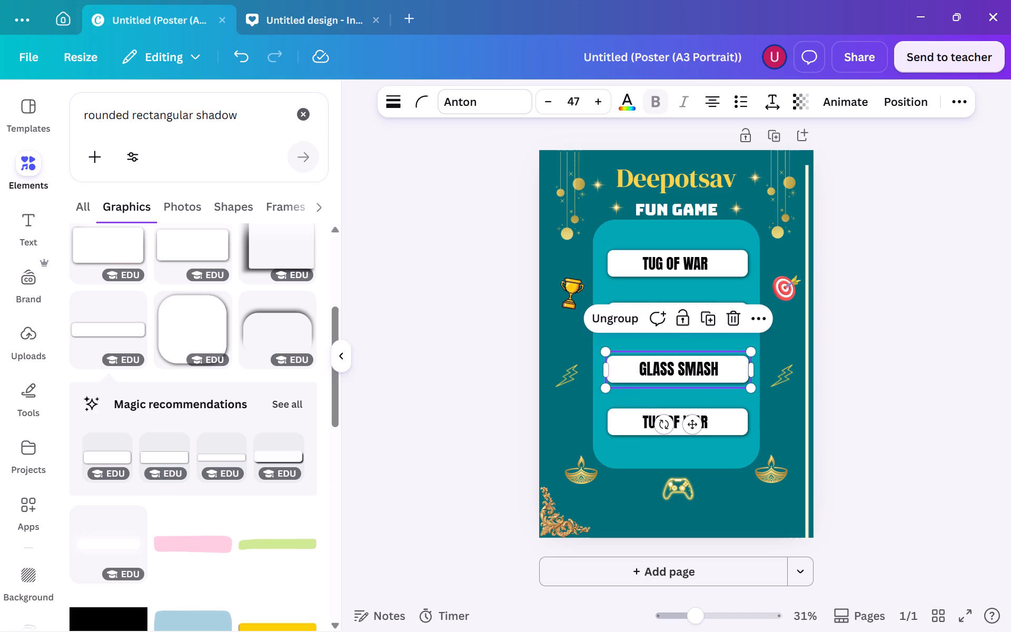
click(836, 337)
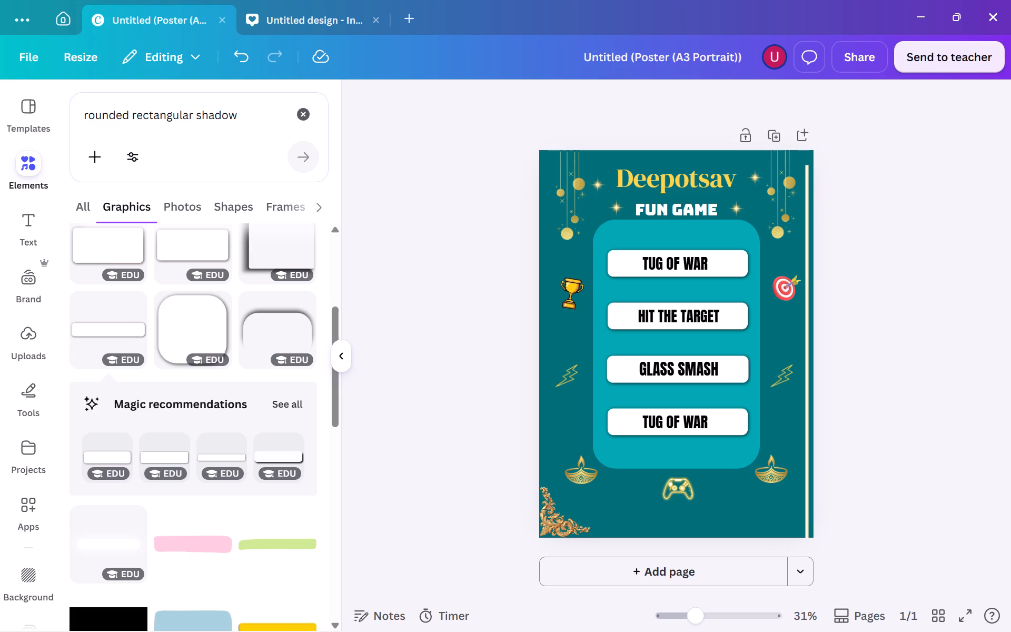
Widen the TUG OF WAR text box in the fourth bar on both sides to about 10.7 cm.
click(710, 422)
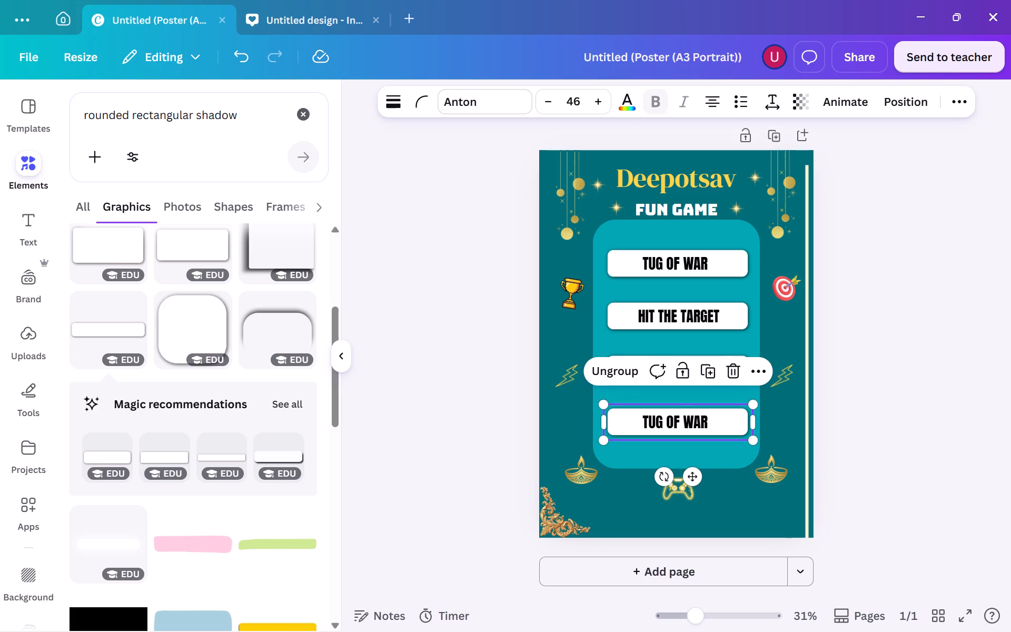
click(716, 413)
click(718, 420)
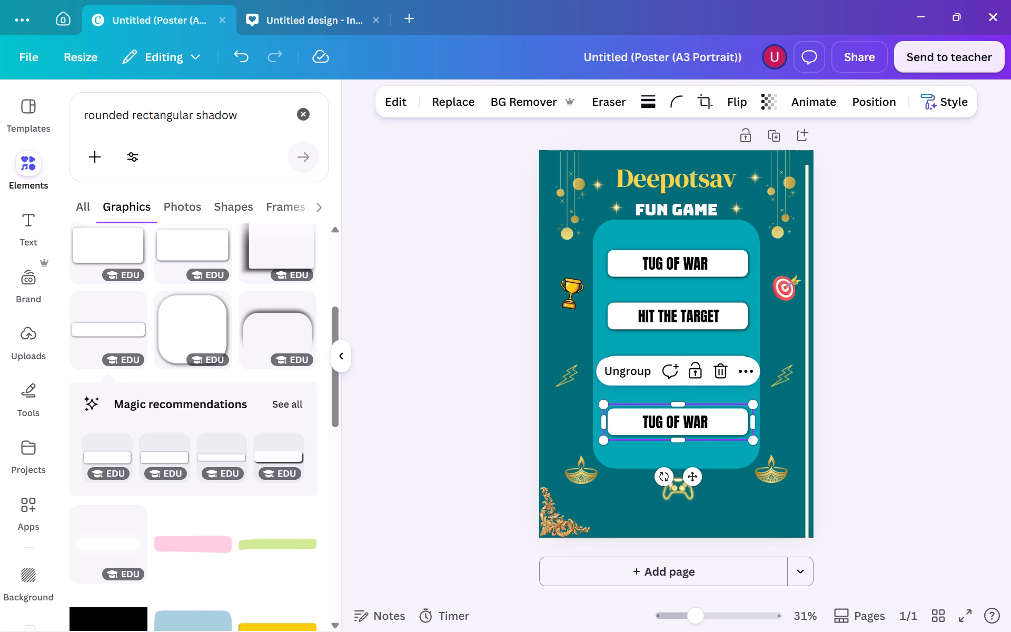
drag(718, 420, 721, 425)
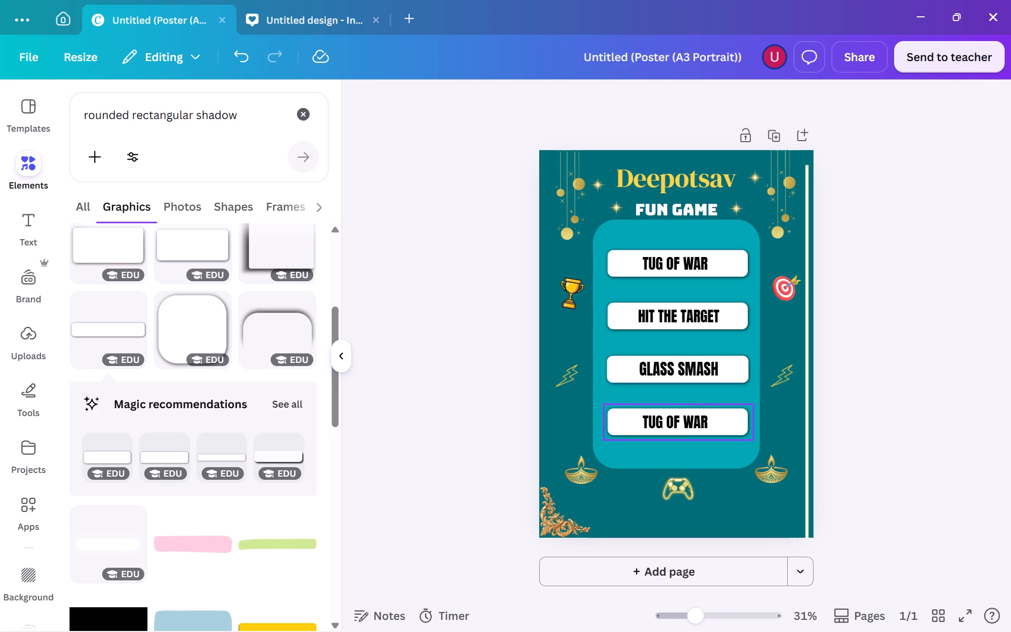
click(697, 421)
click(699, 419)
click(701, 420)
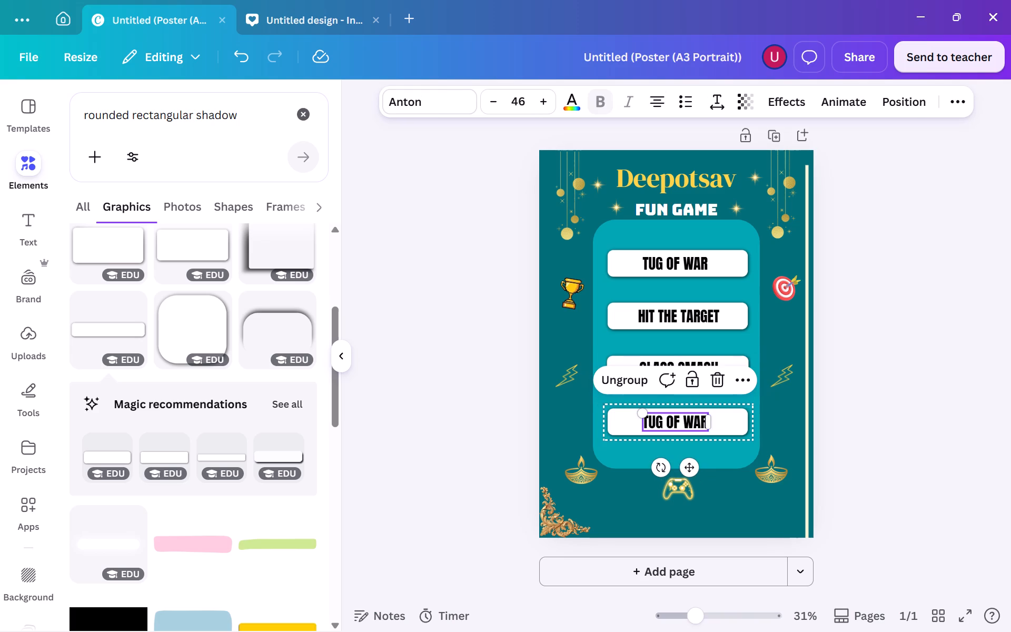
drag(716, 421, 735, 428)
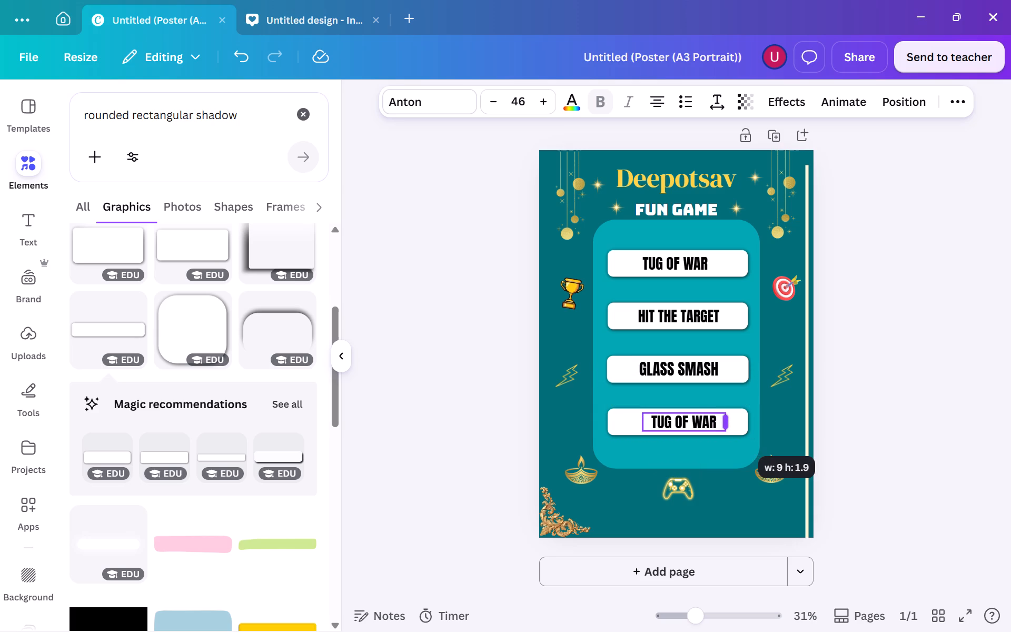
drag(735, 428, 740, 429)
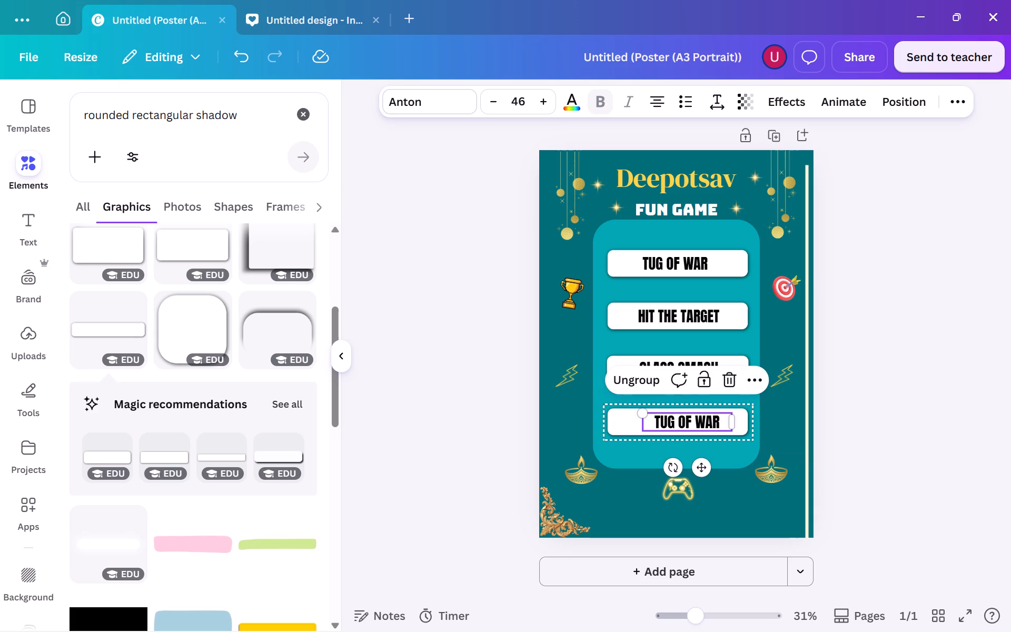
drag(641, 427, 631, 427)
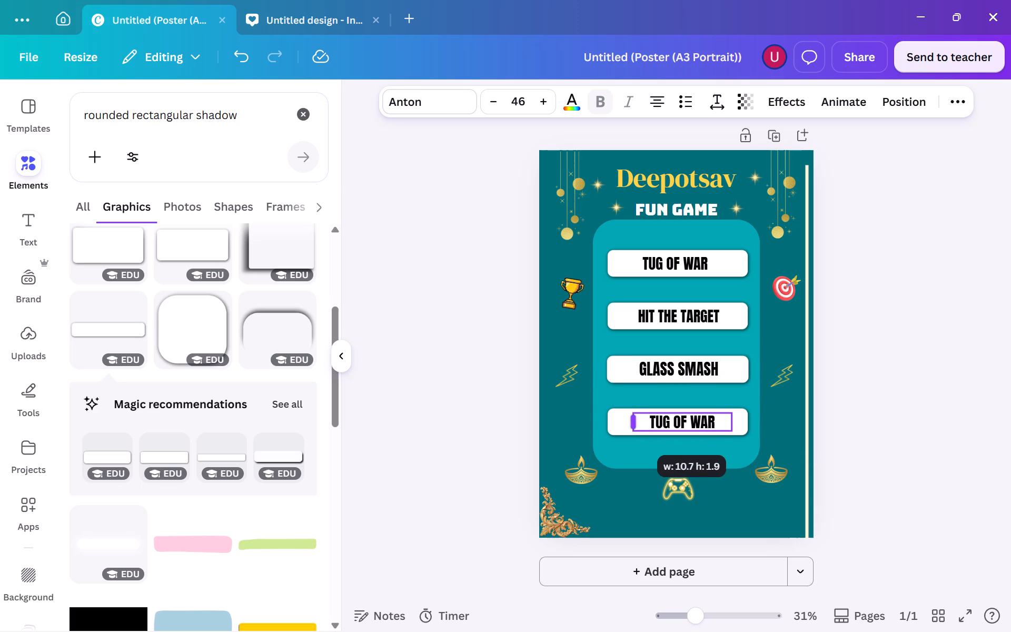
drag(631, 427, 631, 427)
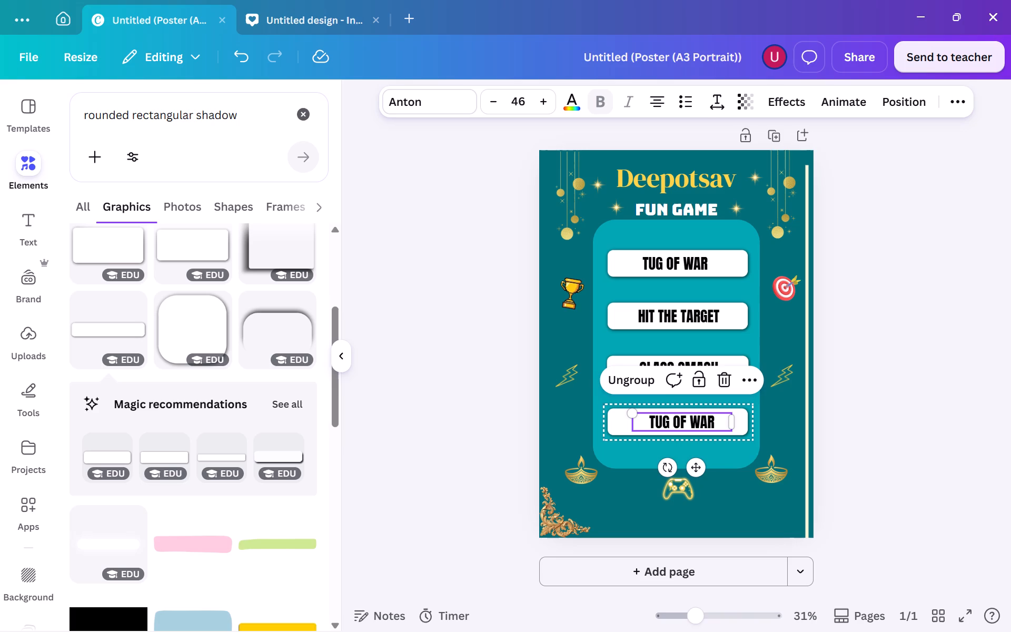
Replace the fourth bar's text with POP THE BALLON.
click(708, 420)
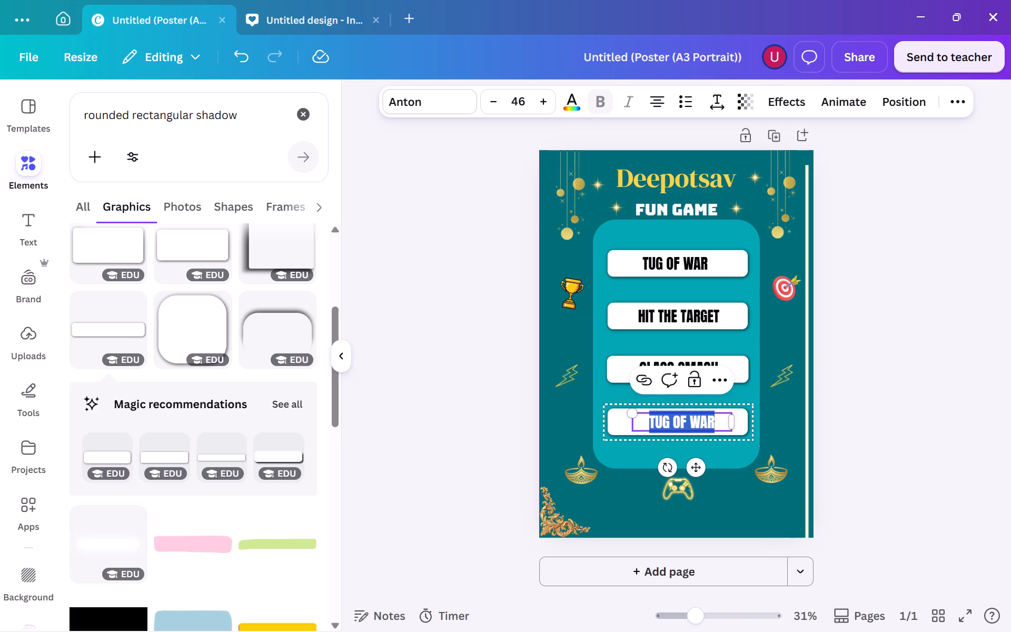
key(BackSpace)
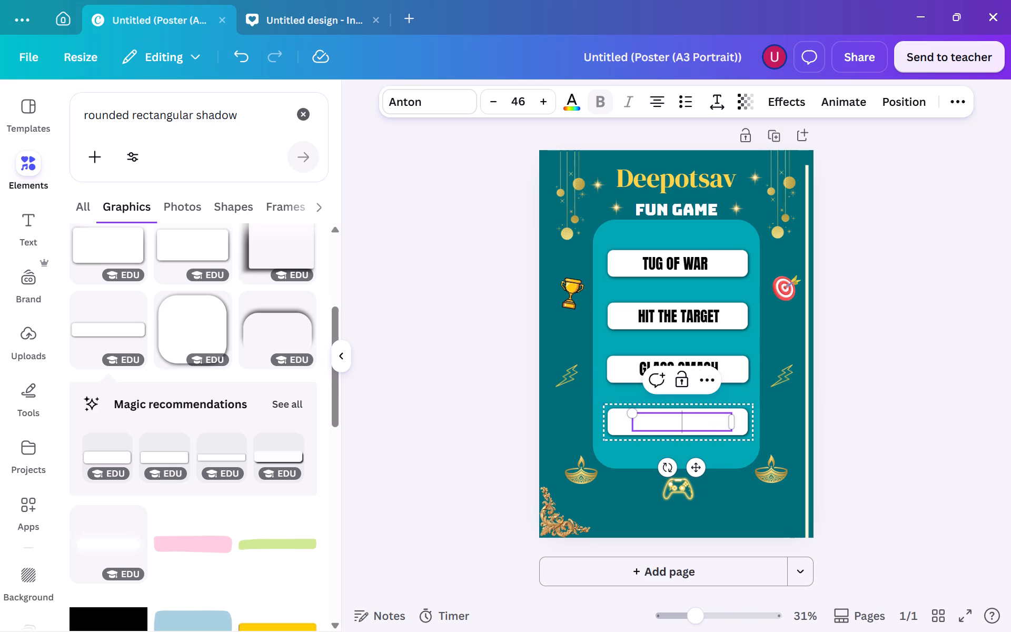
text(POP)
key(space)
text(THE)
key(space)
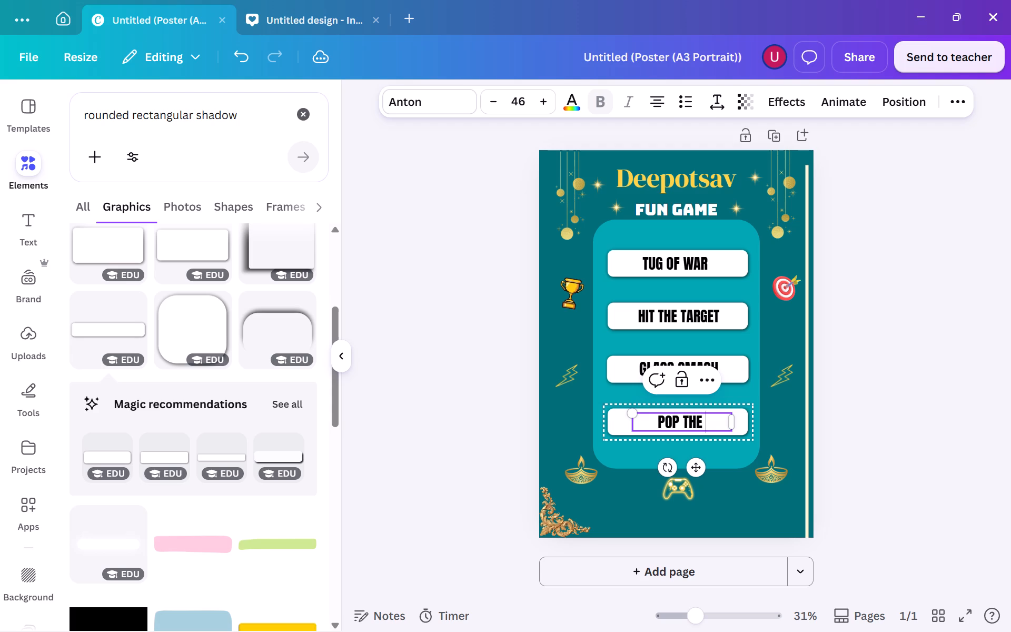
text(BALLON)
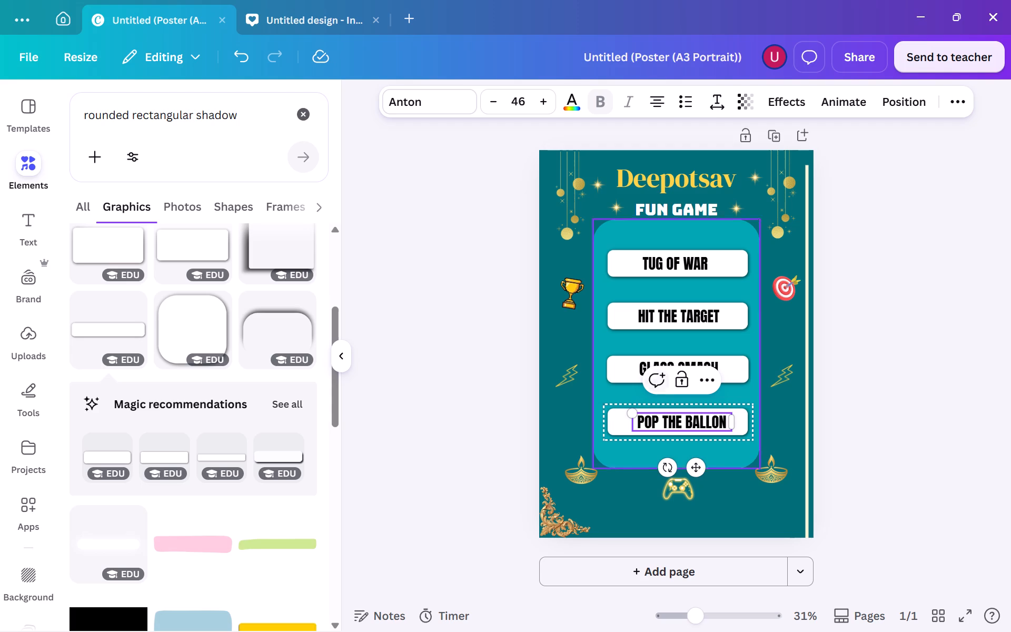
click(949, 329)
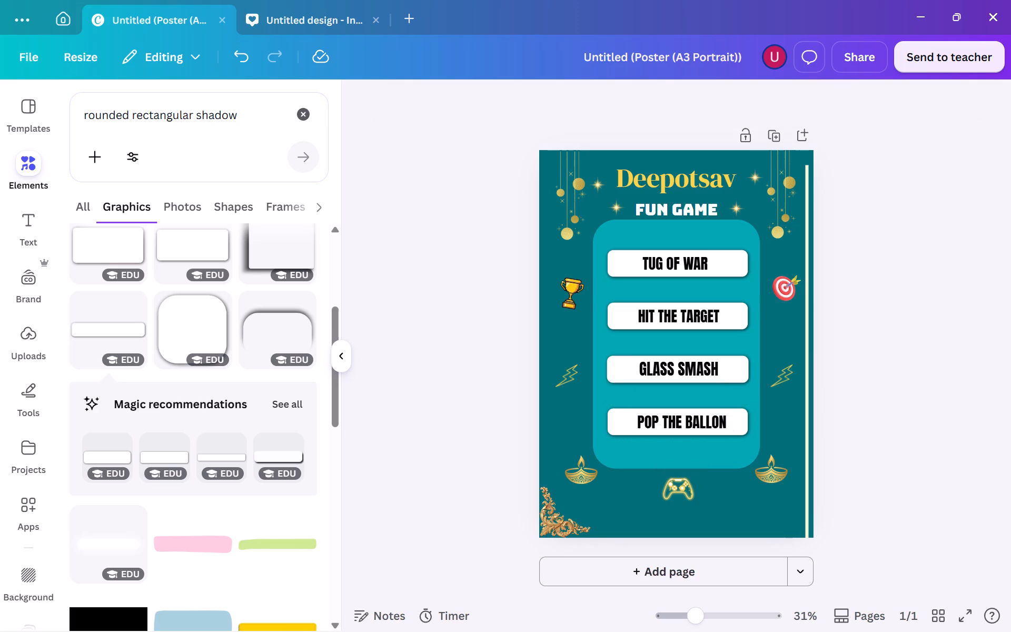
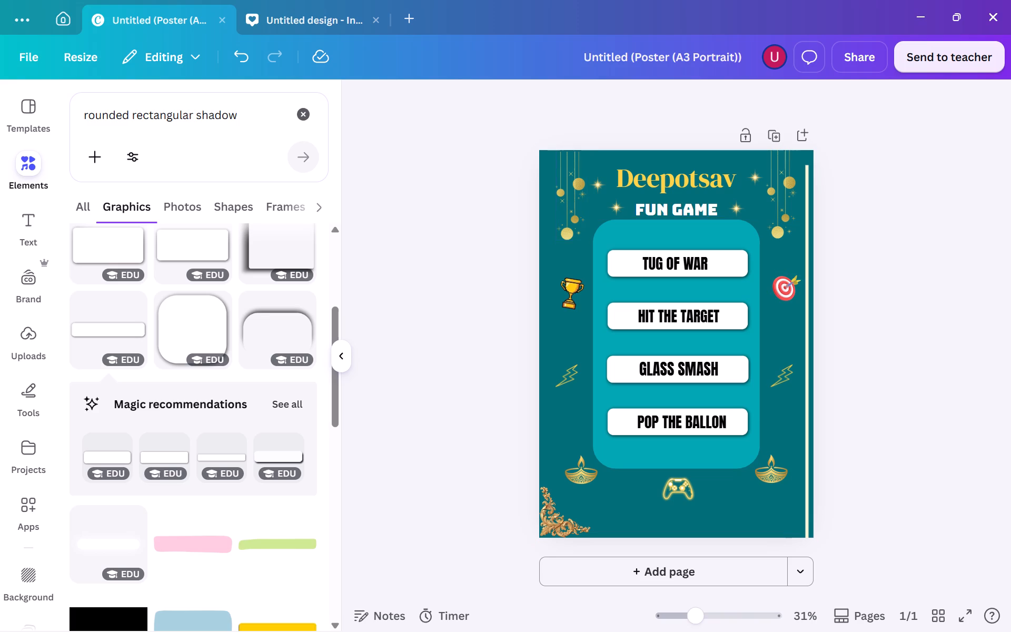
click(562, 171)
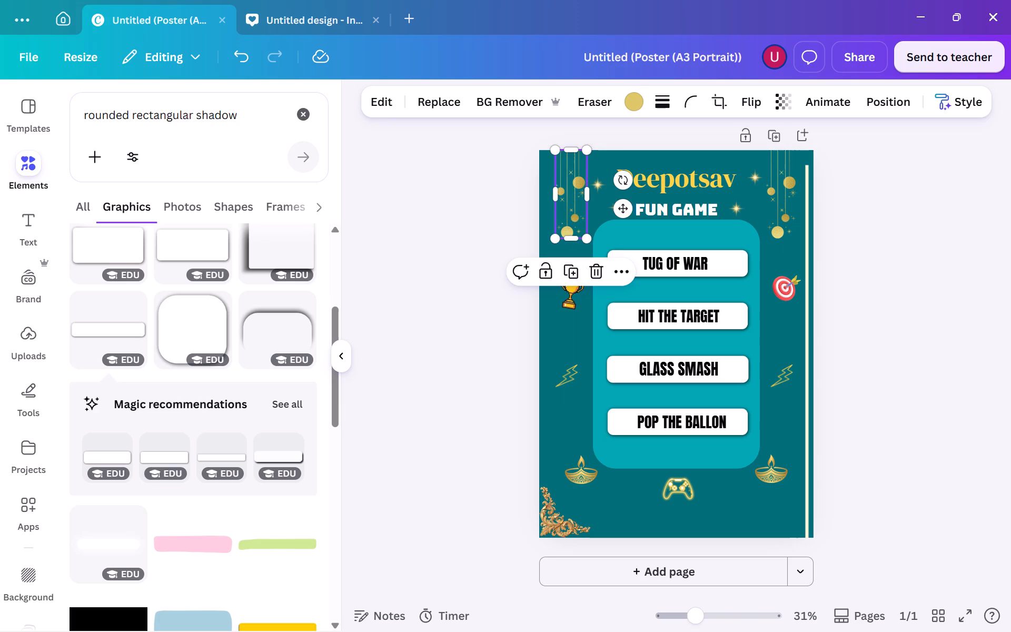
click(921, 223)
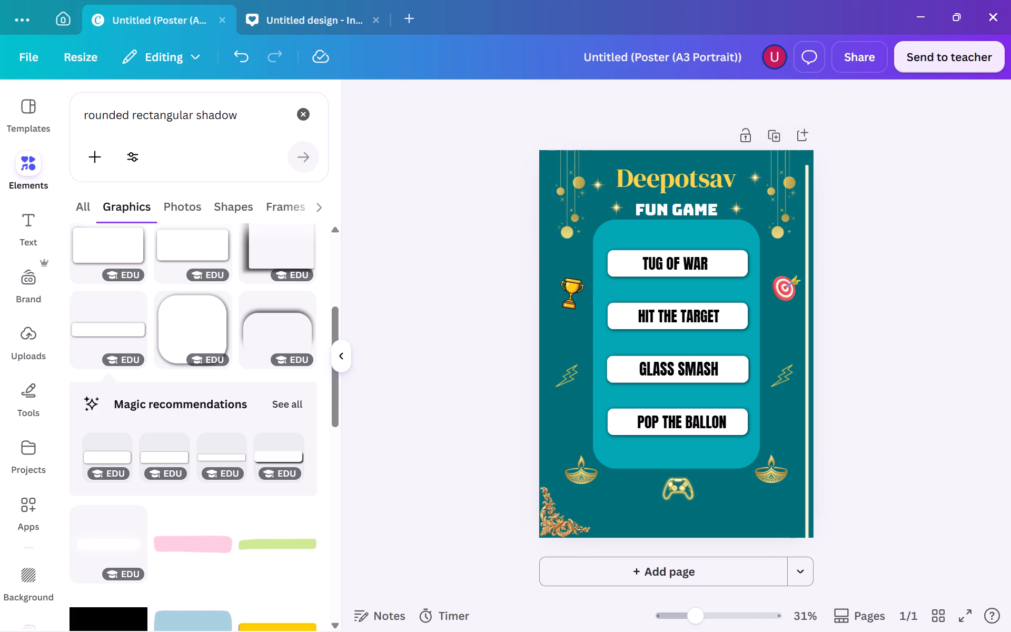
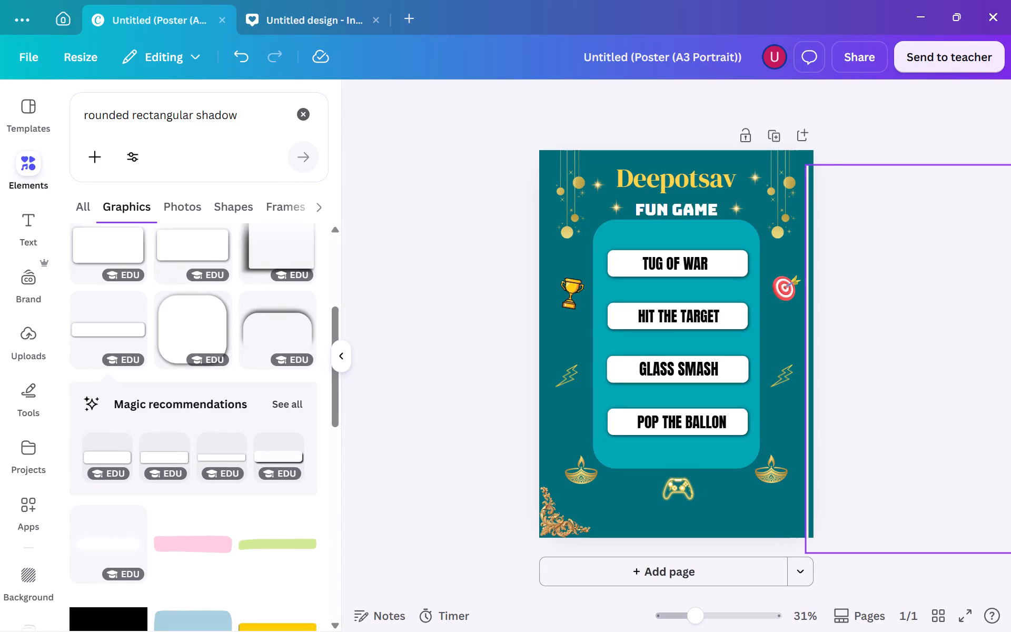
Move the page-sized border graphic from beyond the poster's right edge back over the page, lining it up with the page edges.
click(846, 356)
drag(812, 287, 795, 297)
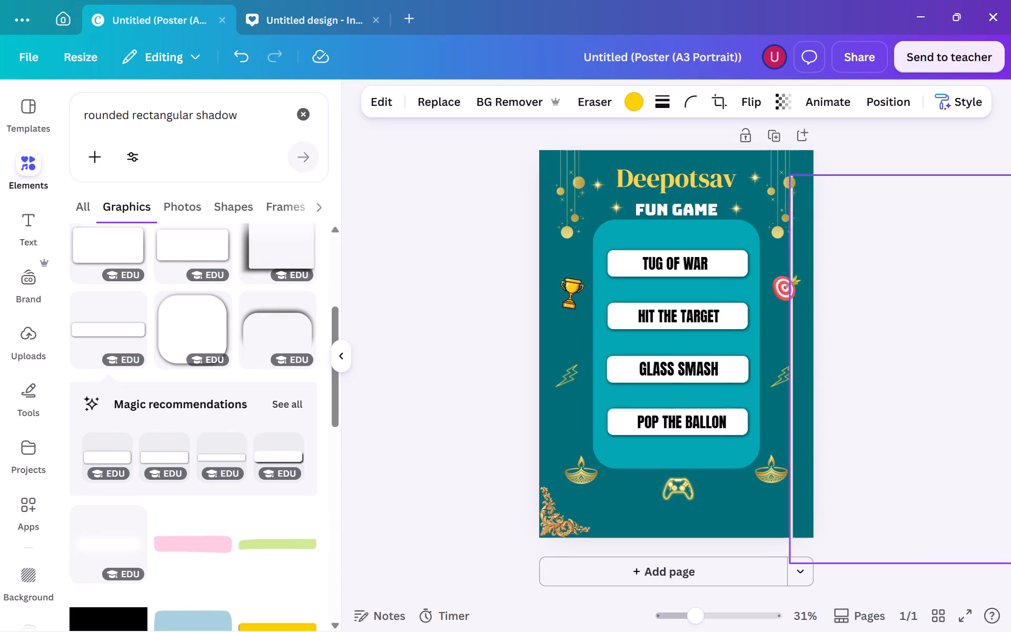
drag(795, 297, 550, 276)
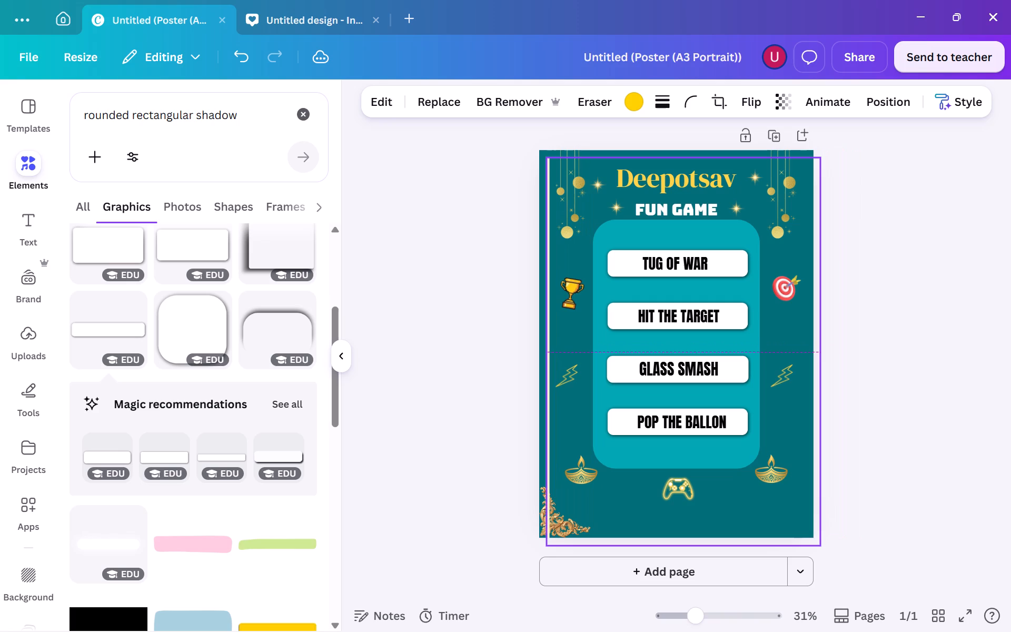
drag(550, 276, 542, 275)
click(982, 235)
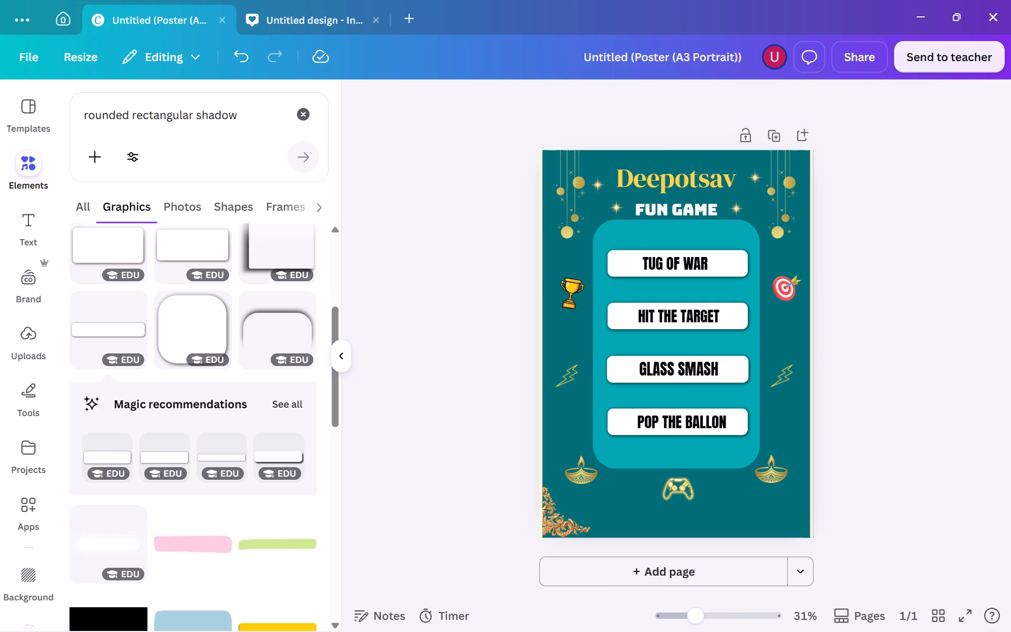
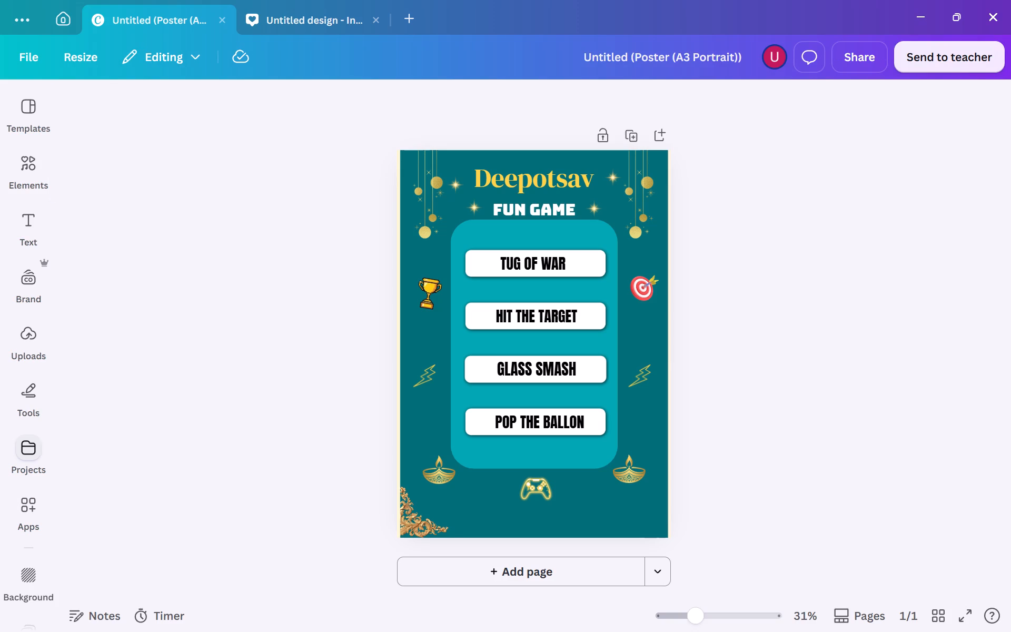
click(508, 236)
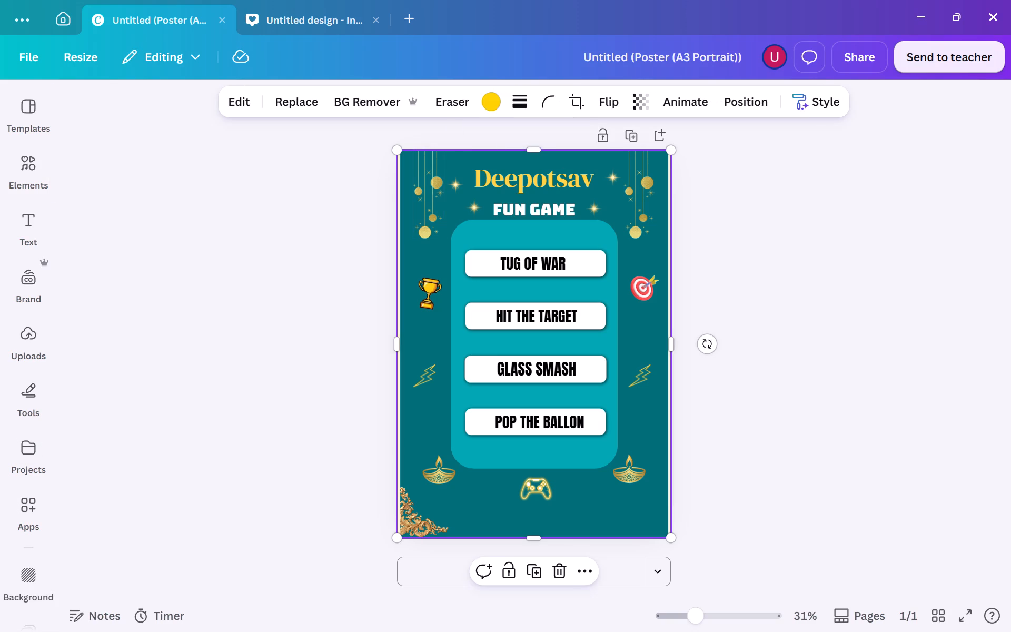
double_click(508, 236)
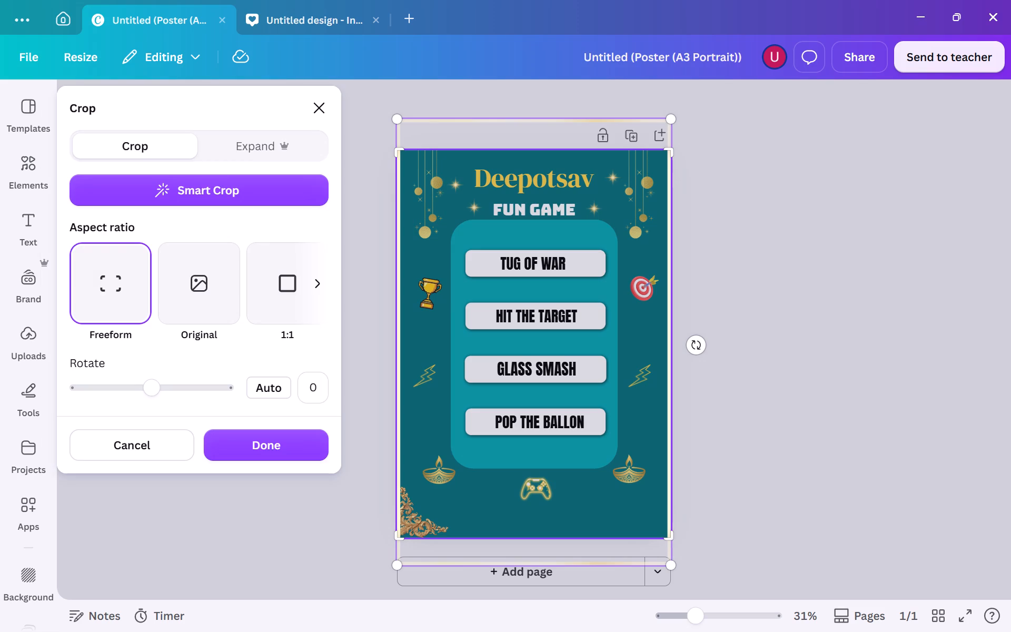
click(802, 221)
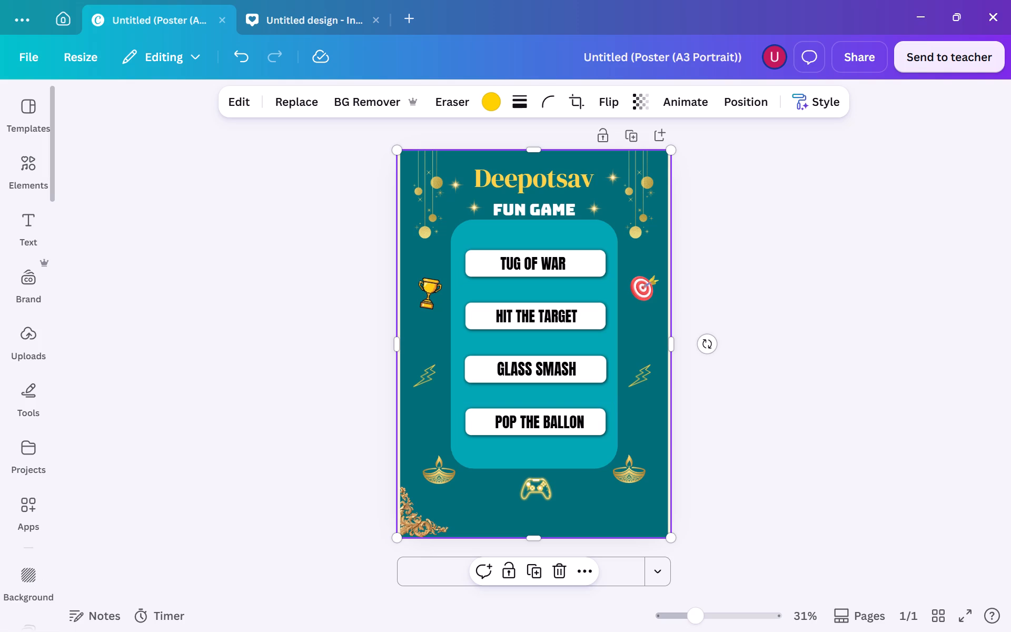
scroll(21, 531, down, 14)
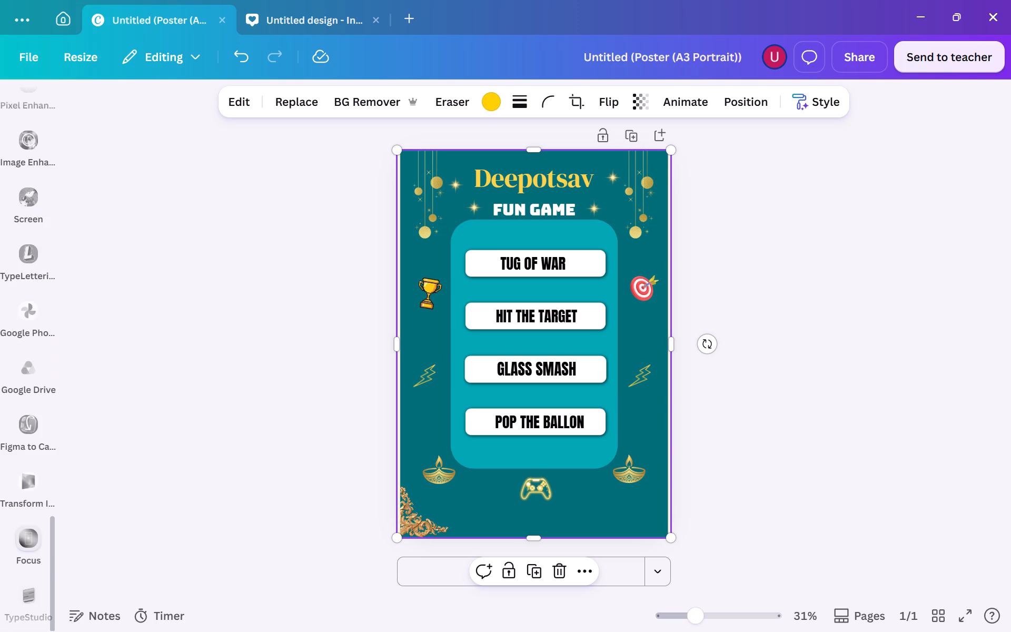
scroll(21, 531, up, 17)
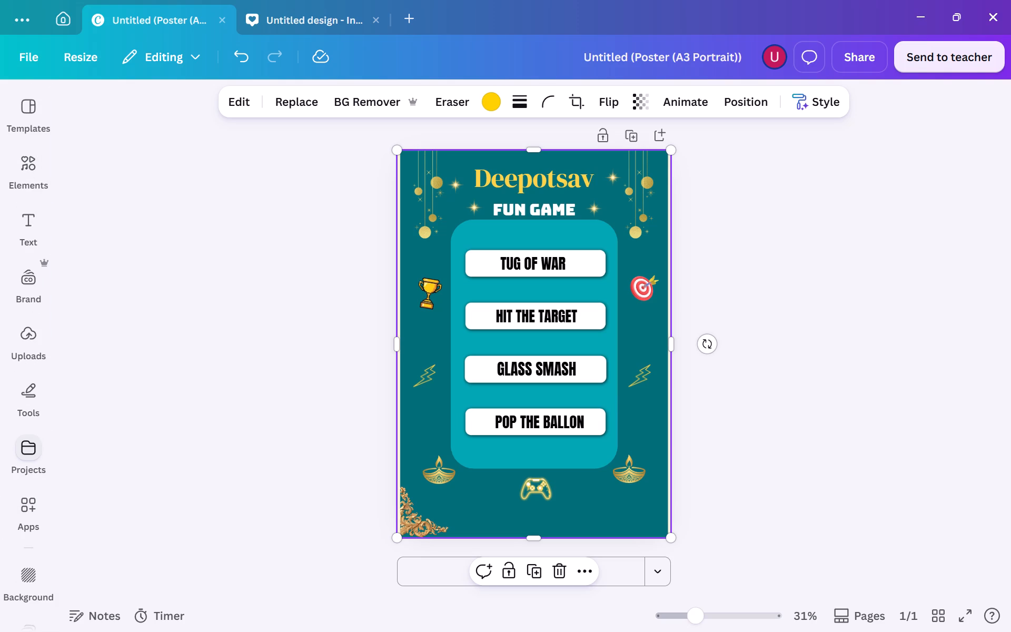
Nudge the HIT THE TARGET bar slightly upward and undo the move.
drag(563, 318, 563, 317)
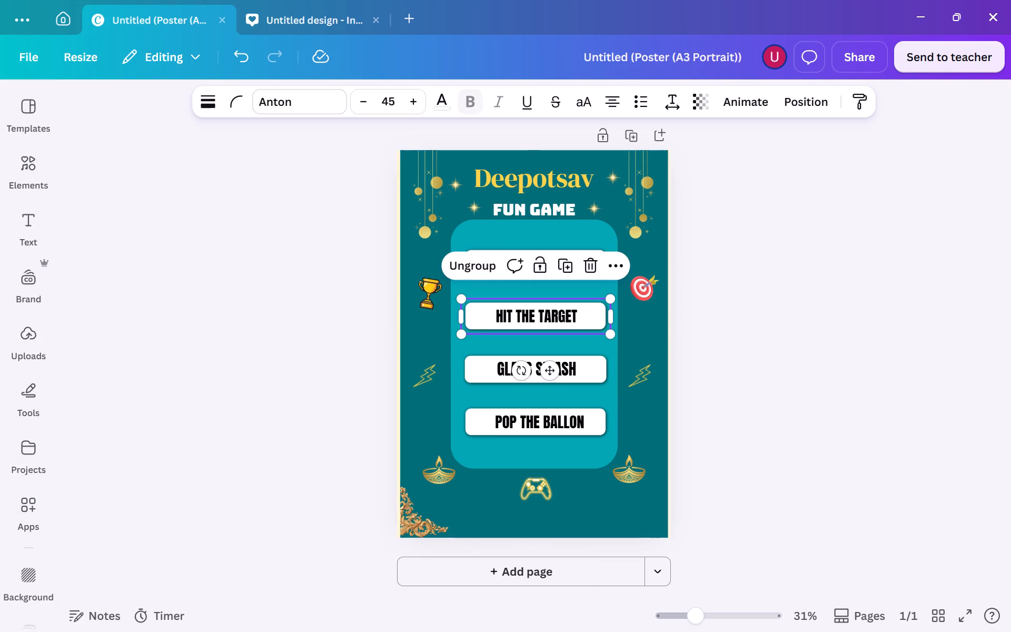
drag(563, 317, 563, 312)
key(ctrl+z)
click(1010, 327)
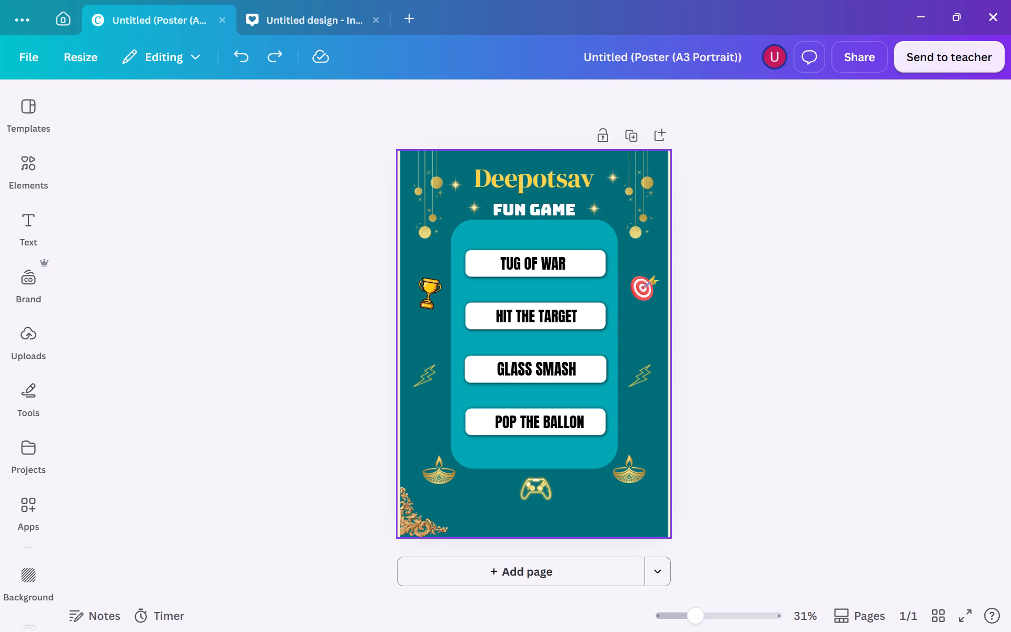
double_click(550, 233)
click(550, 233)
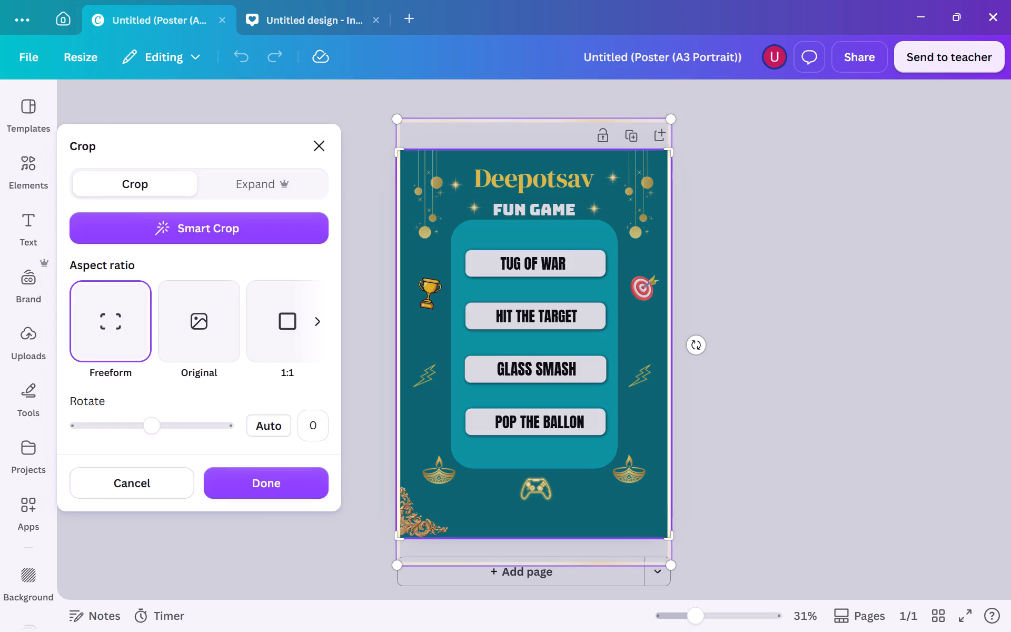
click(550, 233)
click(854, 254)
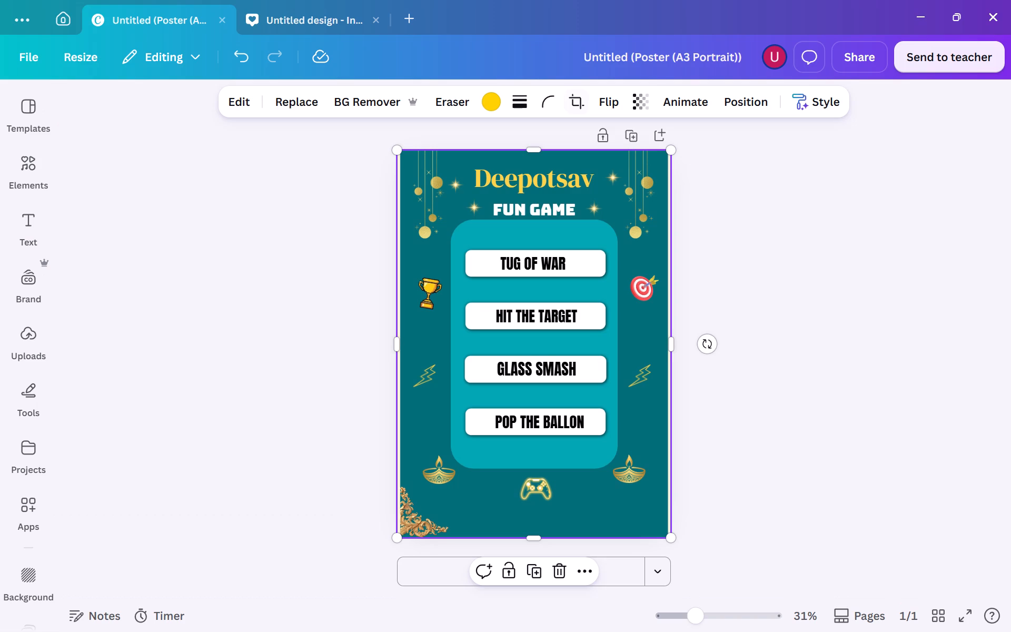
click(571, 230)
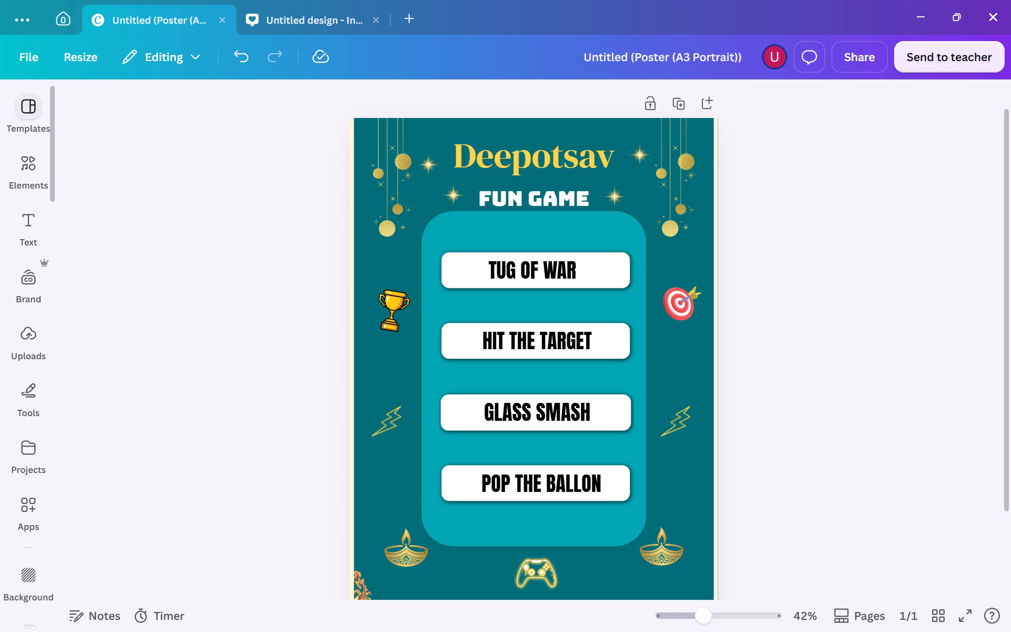
Search the elements for "round rectangular box" and add the rounded square shape to the poster.
click(34, 161)
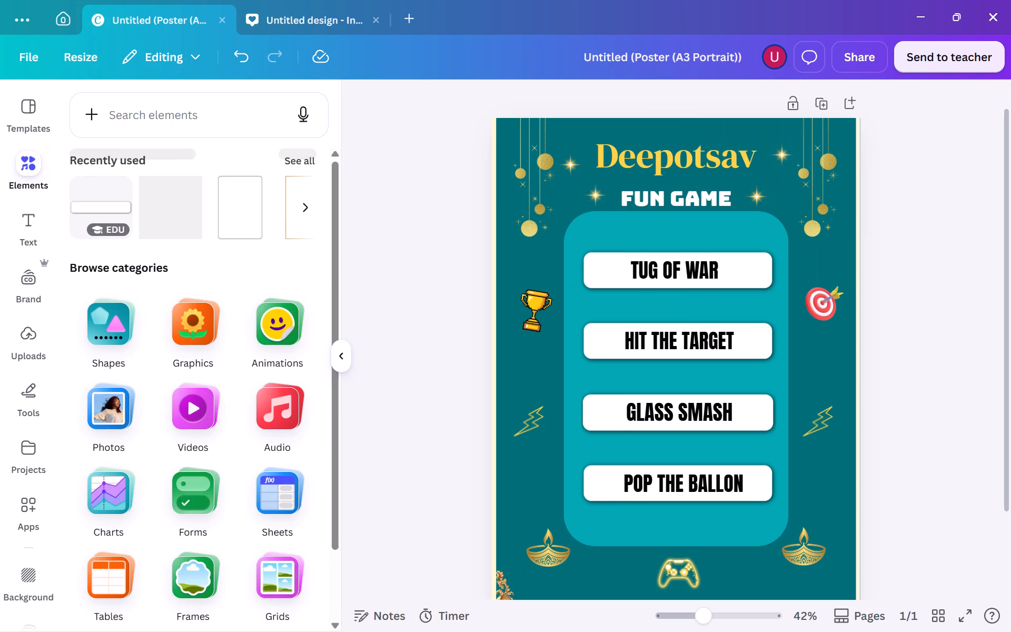
click(151, 118)
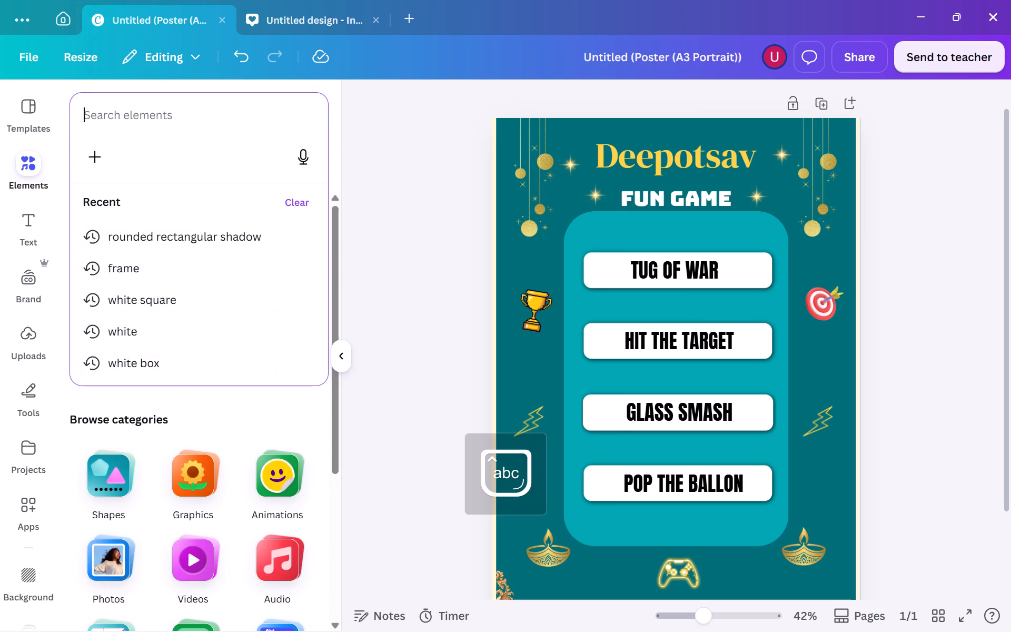
text(rectang)
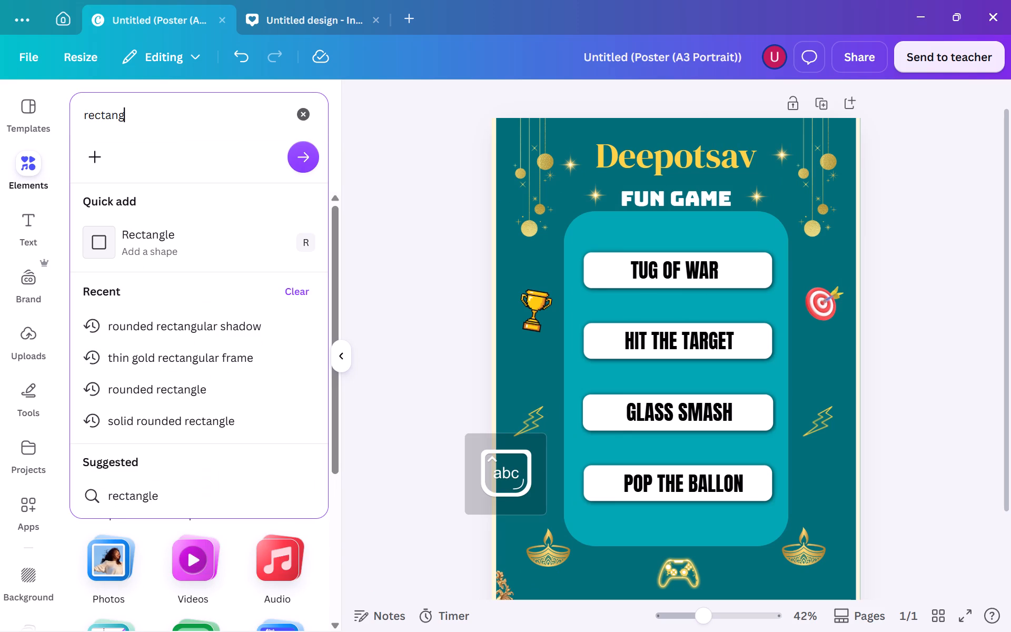
text(ular box)
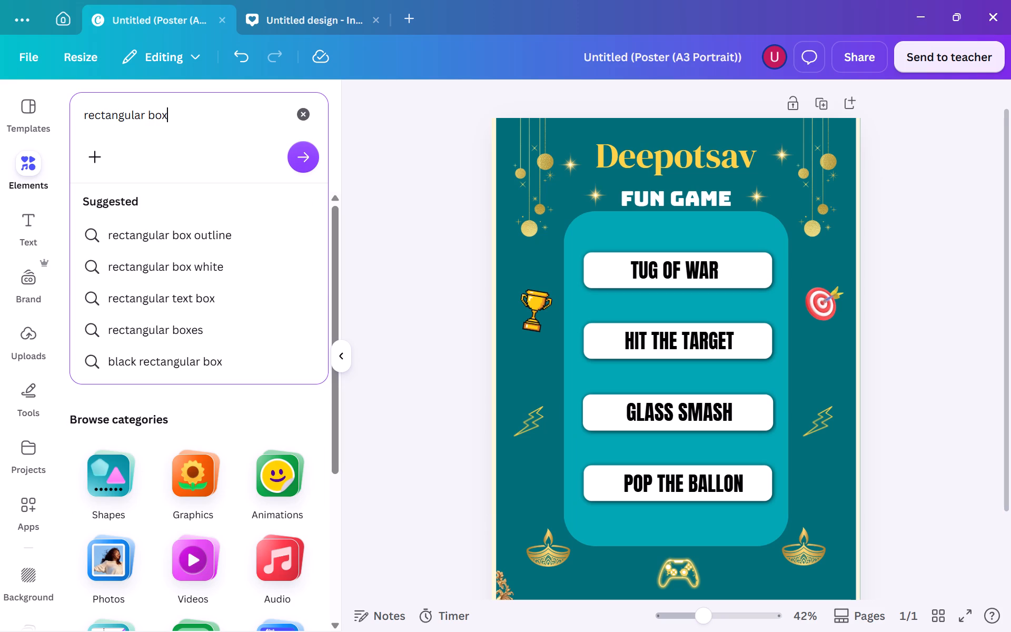
key(Up)
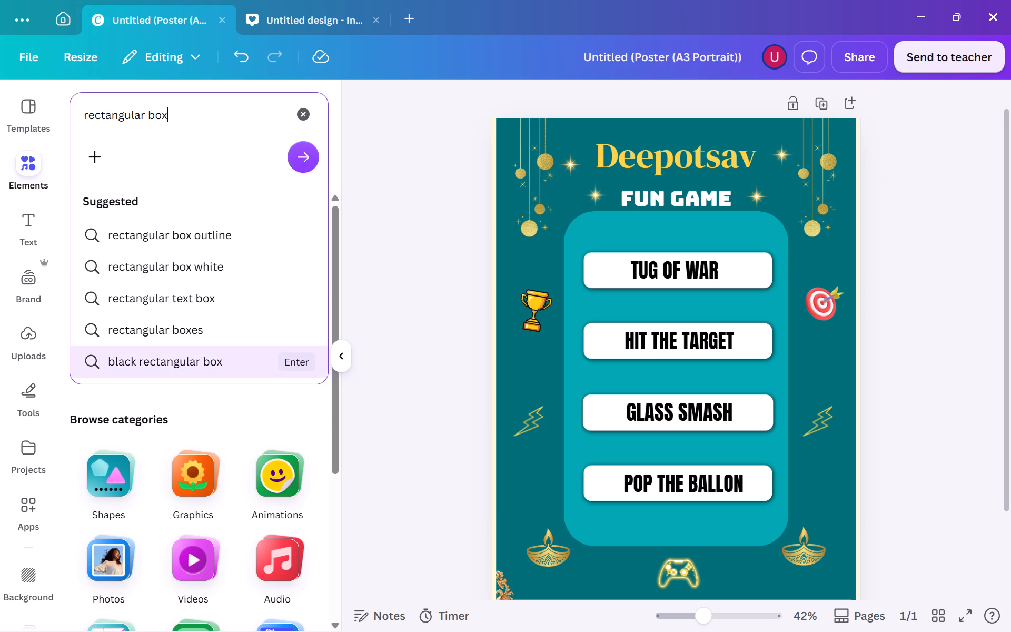
key(Left)
key(Left)
key(Left)
key(Left)
key(Left)
key(Left)
key(Left)
key(Left)
key(Left)
key(Left)
key(Left)
key(Left)
key(Left)
key(Left)
key(Left)
key(Left)
key(Left)
key(Left)
key(Left)
text(round)
key(space)
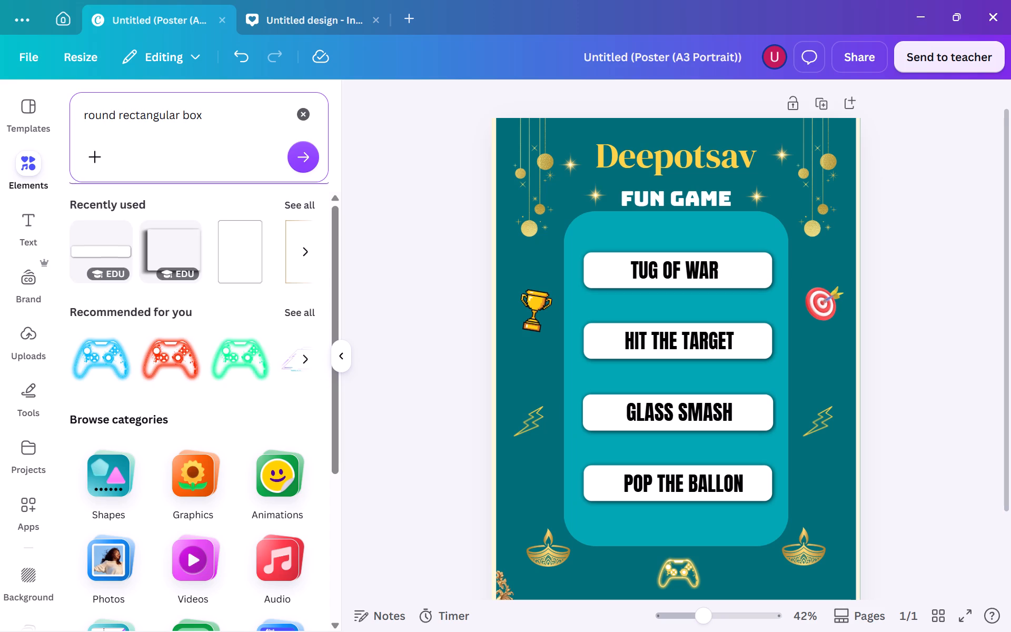
key(Return)
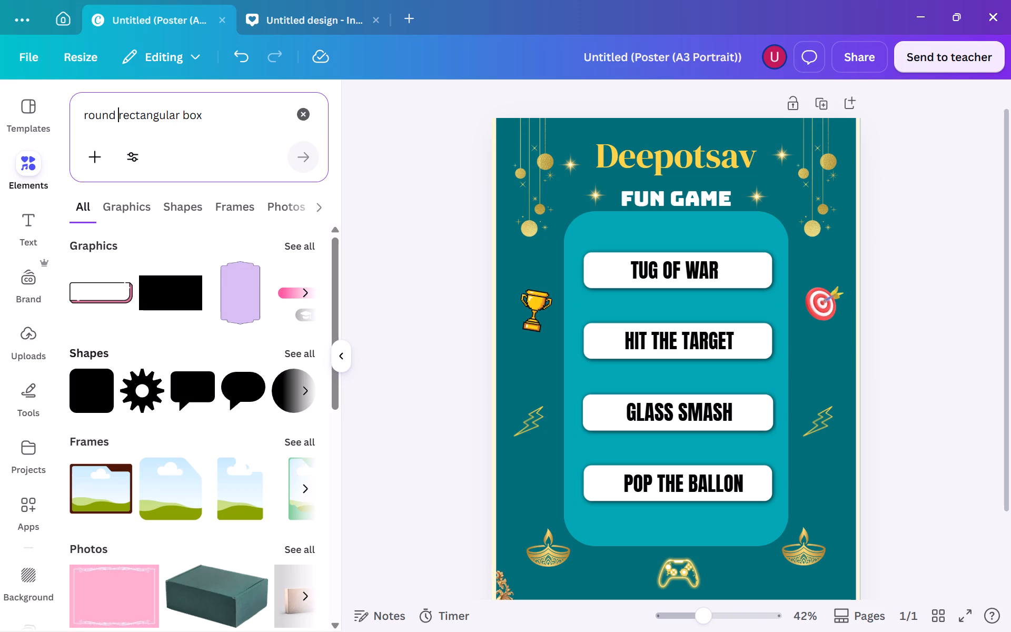
click(98, 394)
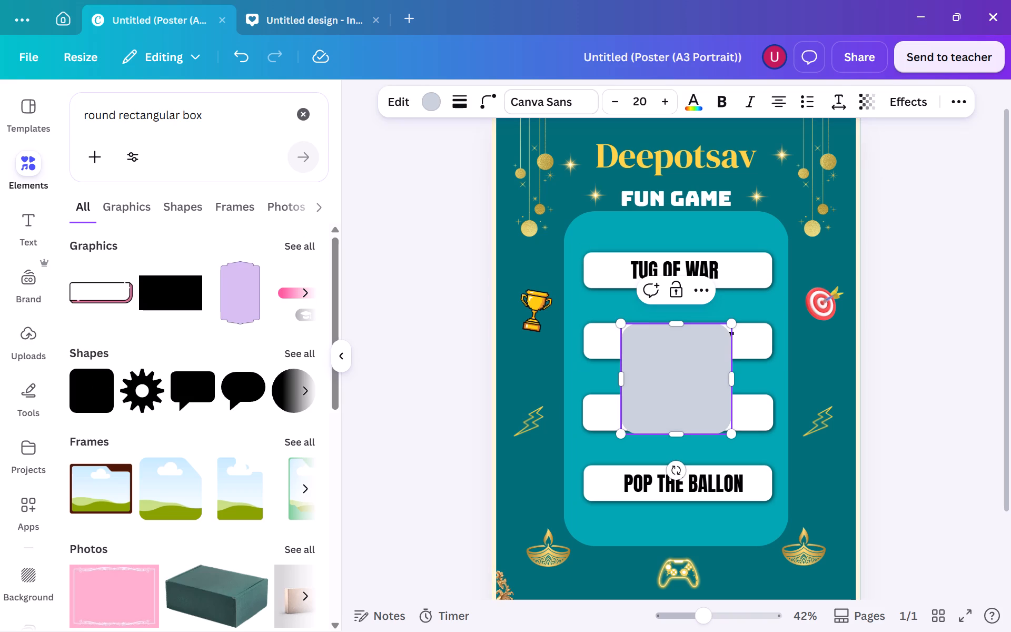
Stretch the new rounded shape to about 18.1 × 27.3 cm so it covers the teal panel holding the game bars.
drag(727, 328, 727, 316)
drag(727, 316, 734, 224)
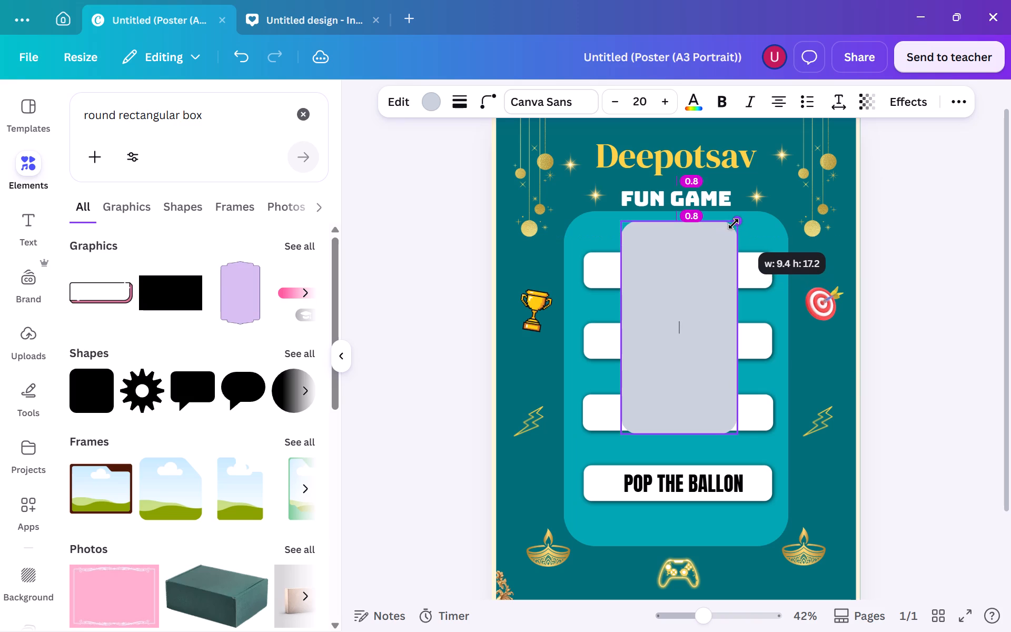
drag(734, 224, 754, 216)
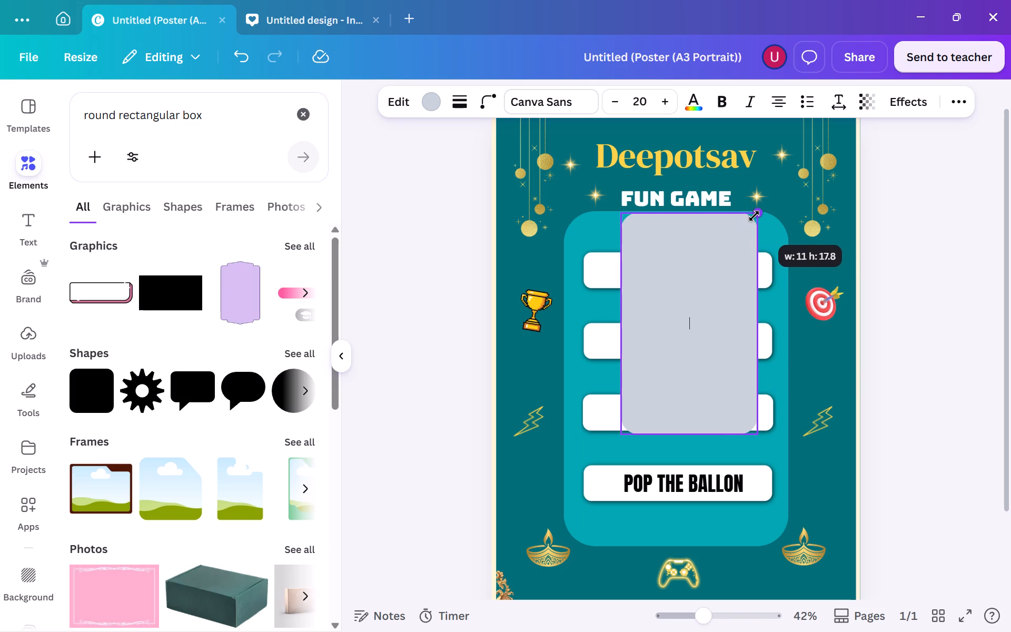
drag(754, 216, 764, 212)
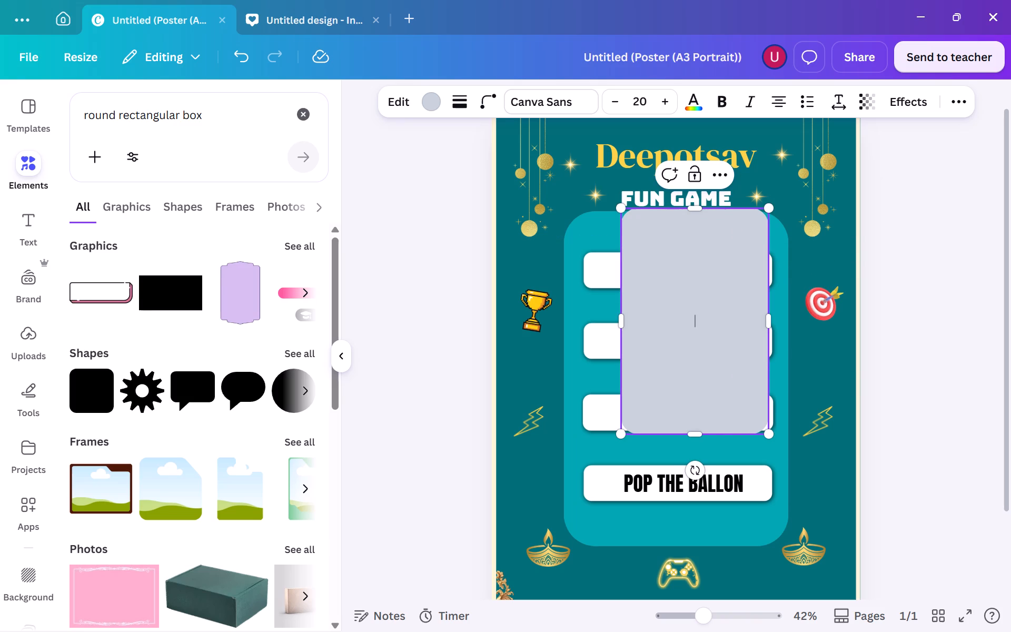
drag(697, 431, 695, 543)
drag(622, 374, 603, 374)
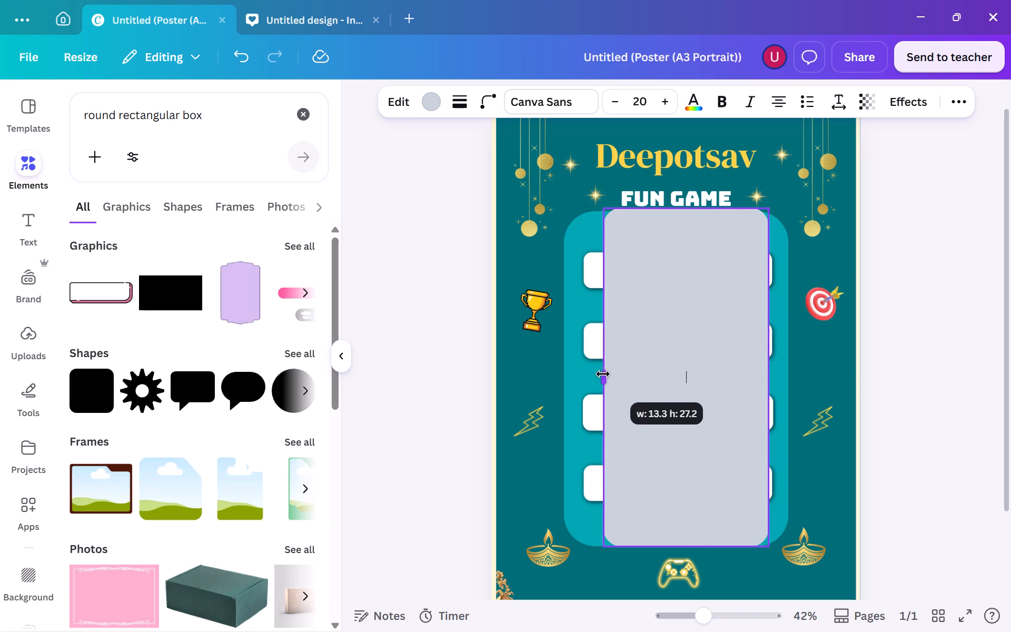
drag(603, 374, 568, 373)
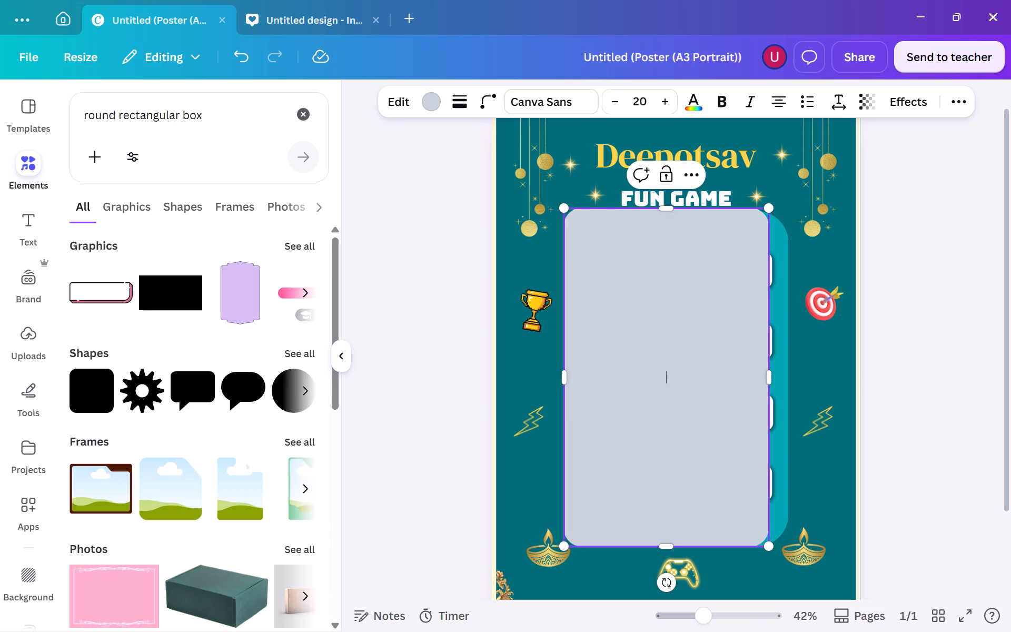
drag(770, 378, 776, 376)
drag(776, 376, 788, 376)
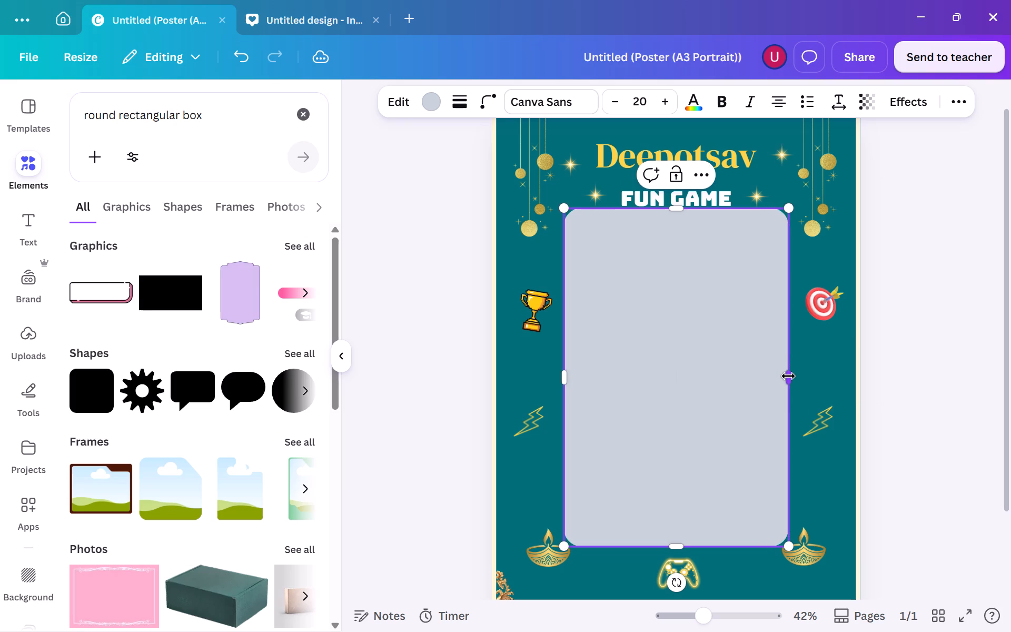
Send the grey rounded shape to the back, behind the teal panel and the game-name bars.
right_click(714, 363)
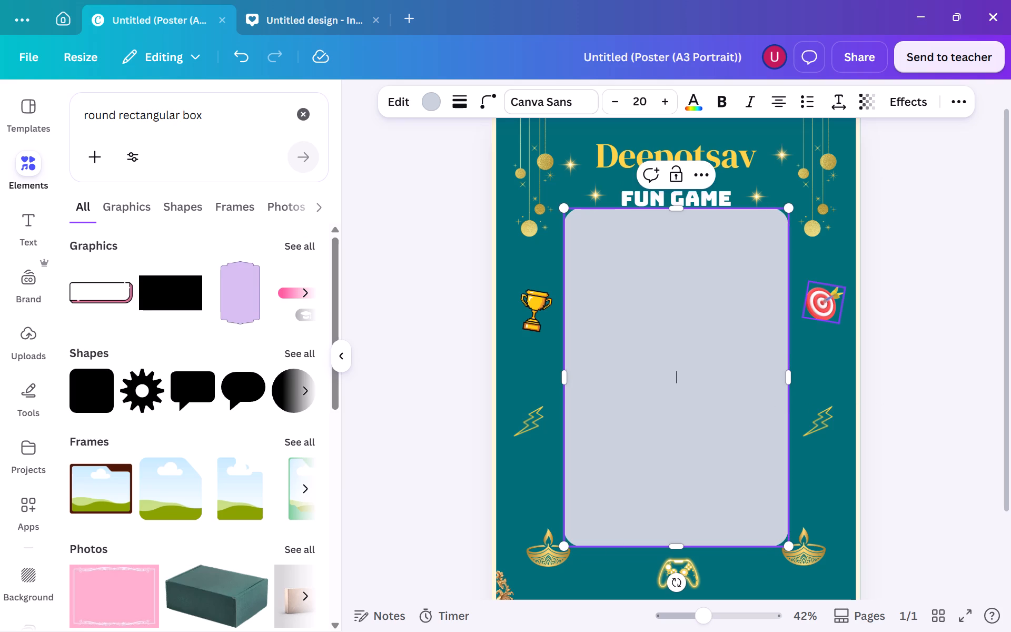
click(926, 310)
click(759, 305)
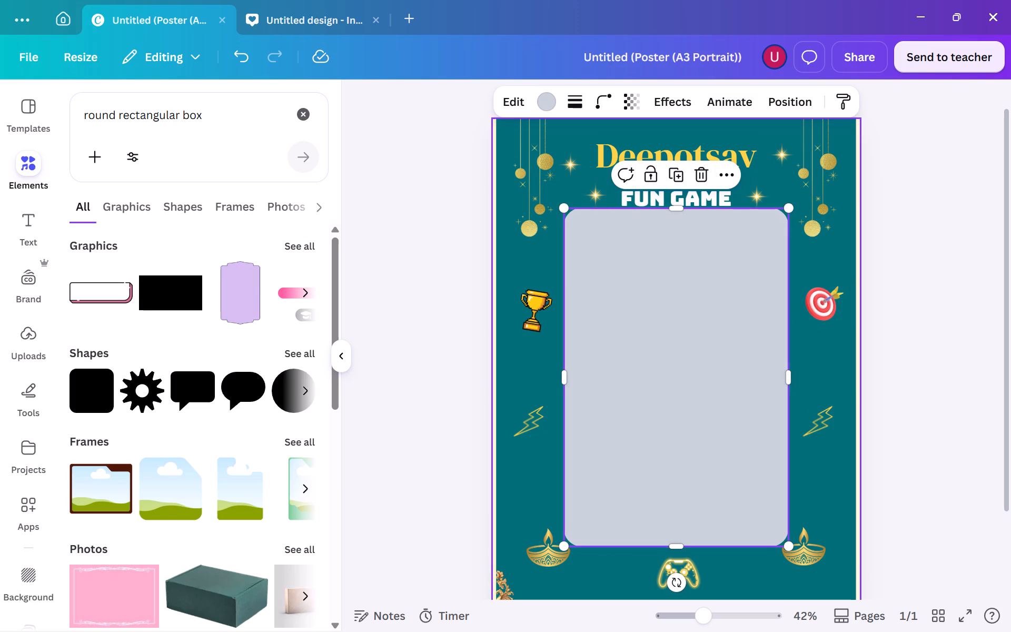
click(806, 96)
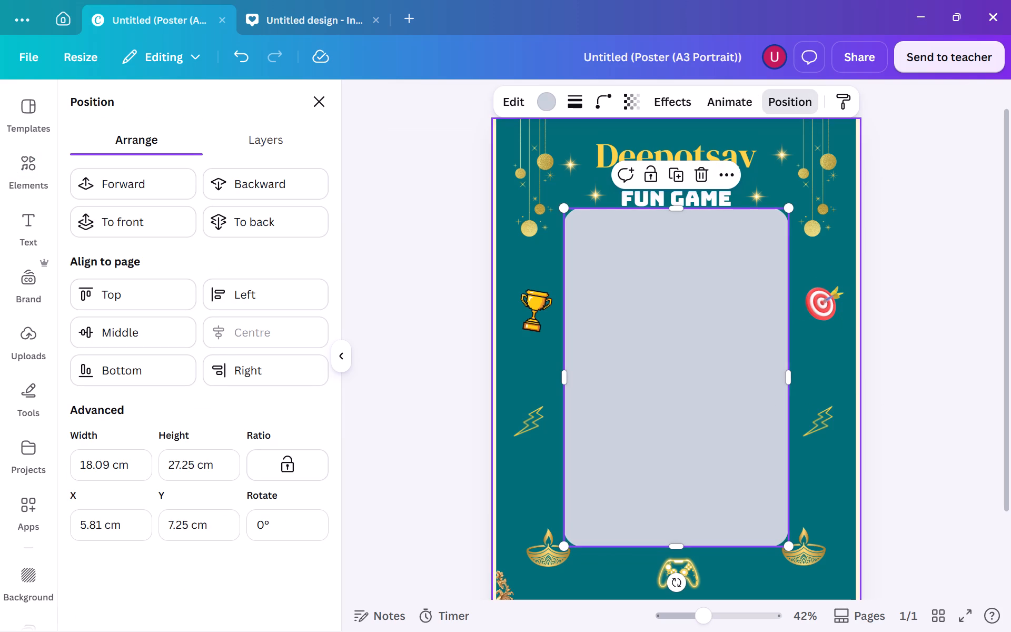
click(270, 130)
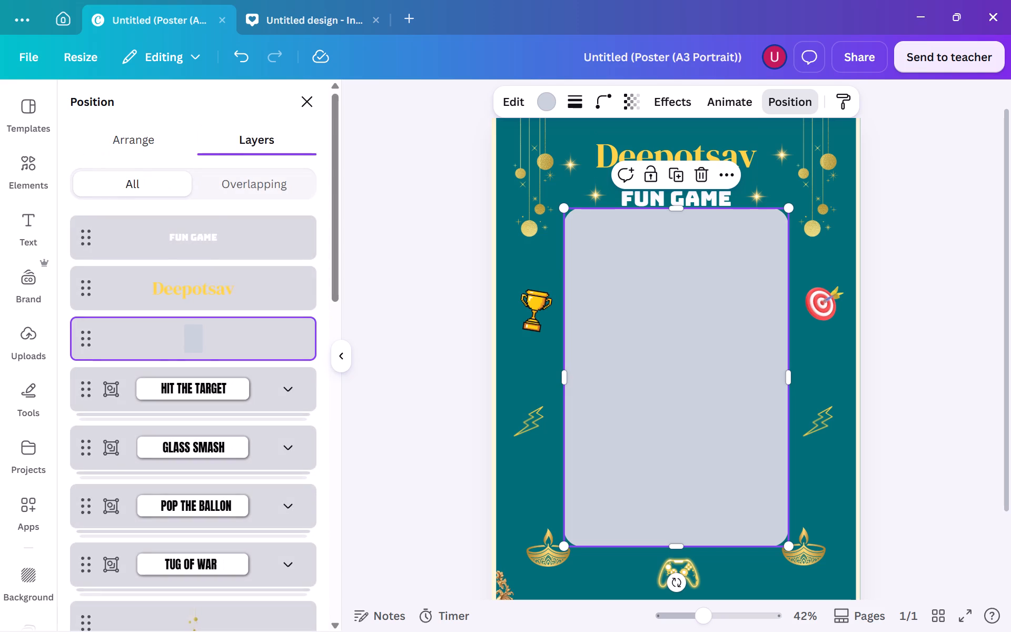
click(131, 137)
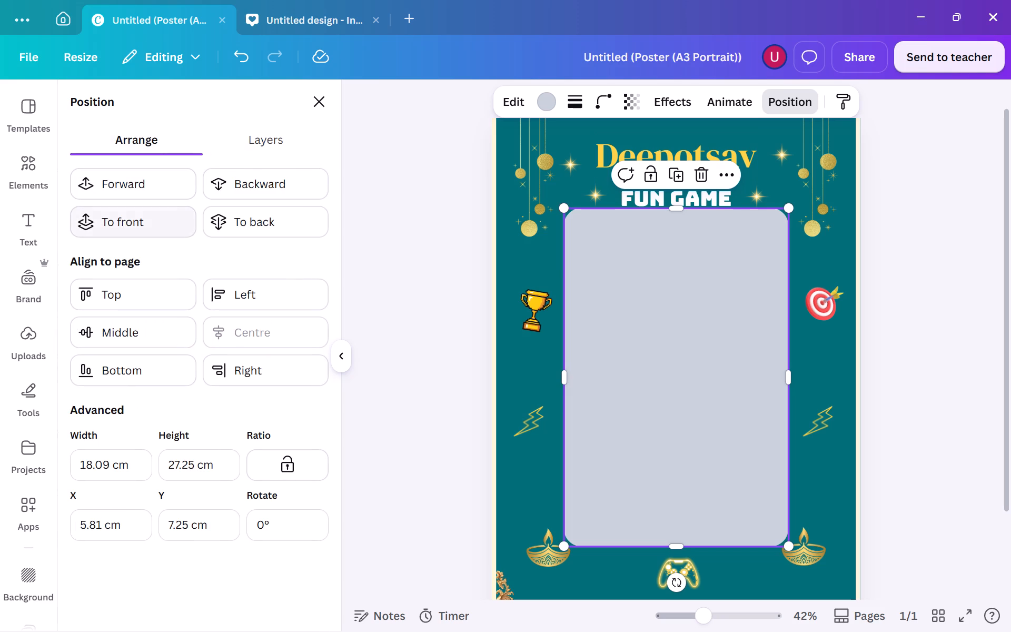
click(263, 222)
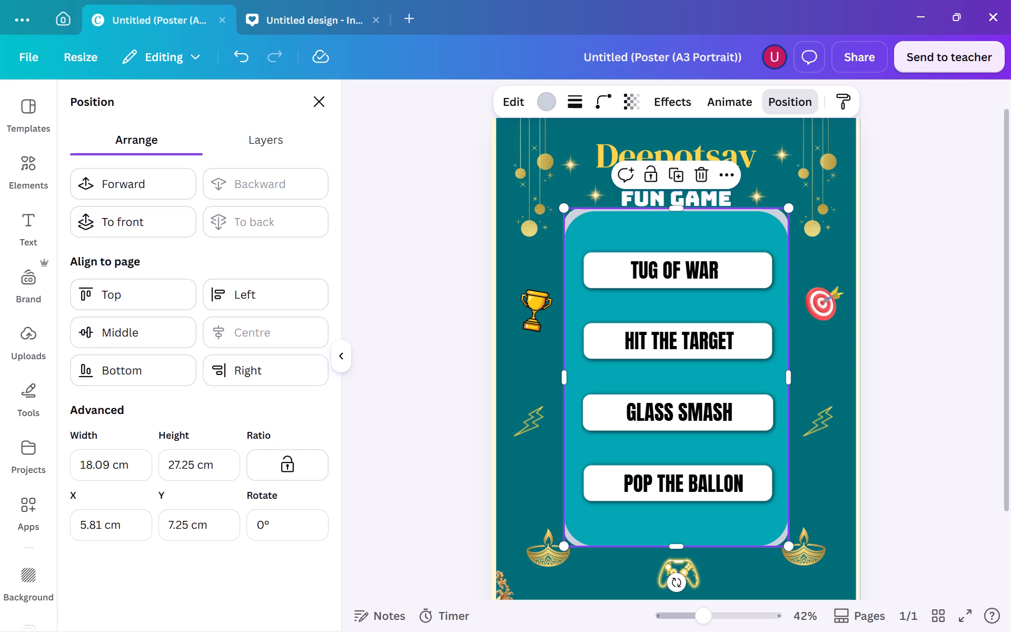
Lower the grey shape's top edge to the teal panel's top, making it about 27 cm high.
click(673, 212)
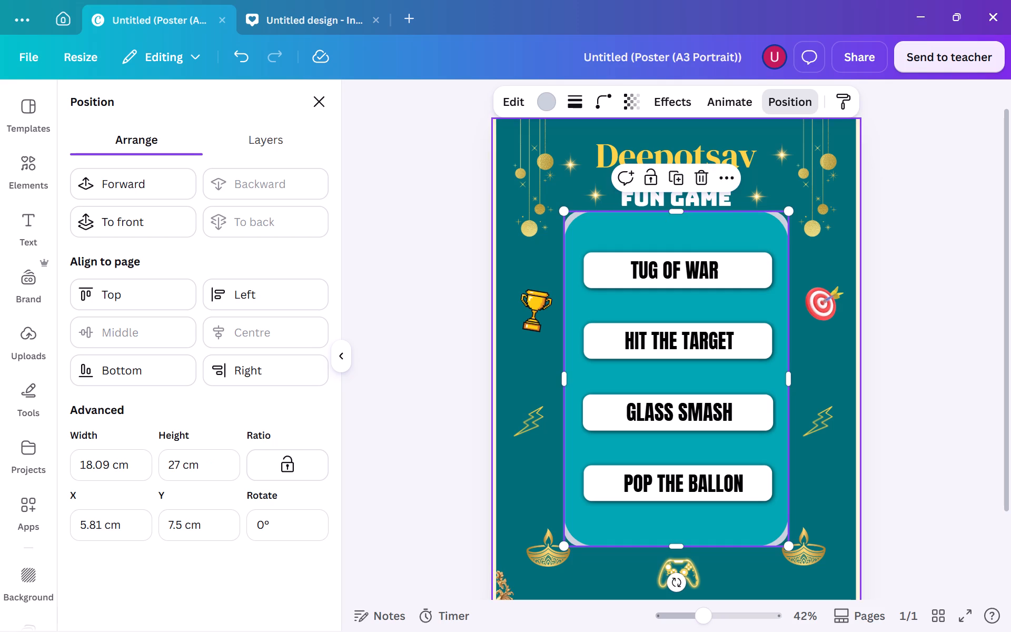
Increase the corner rounding of the grey backing shape to 96 to match the teal panel's corners.
click(602, 110)
drag(580, 167, 600, 167)
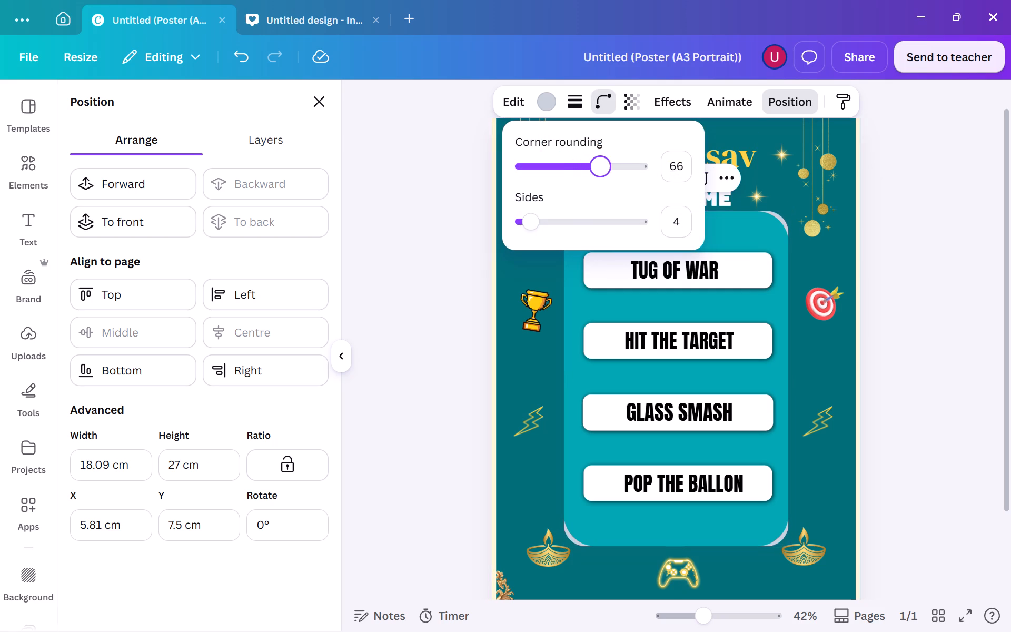
drag(600, 167, 637, 167)
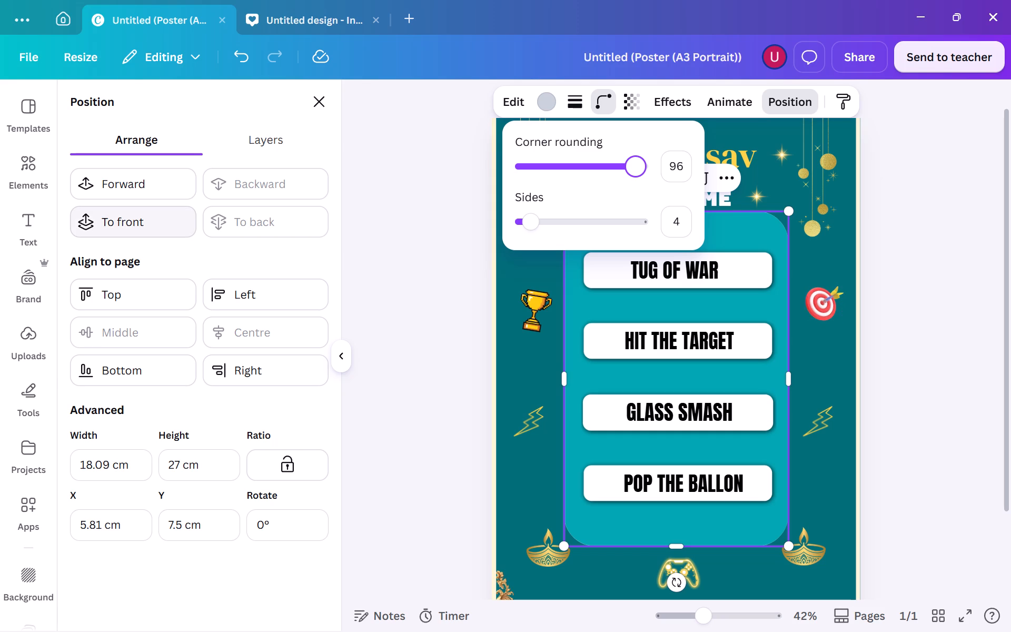
Bring the grey shape forward over the teal panel and recolour it with the design's bright teal.
click(160, 196)
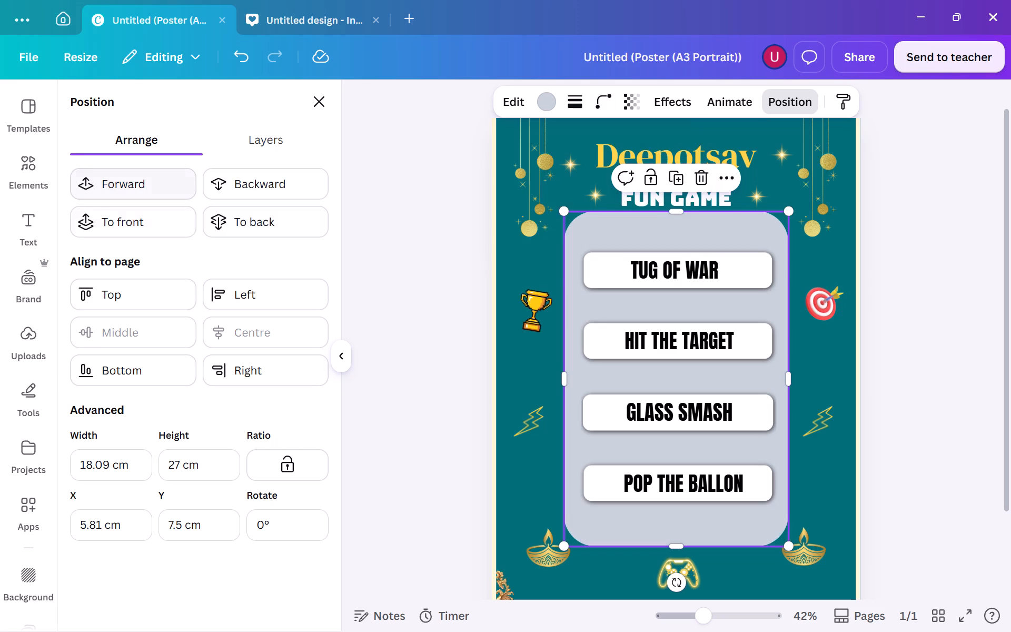
click(546, 105)
click(196, 273)
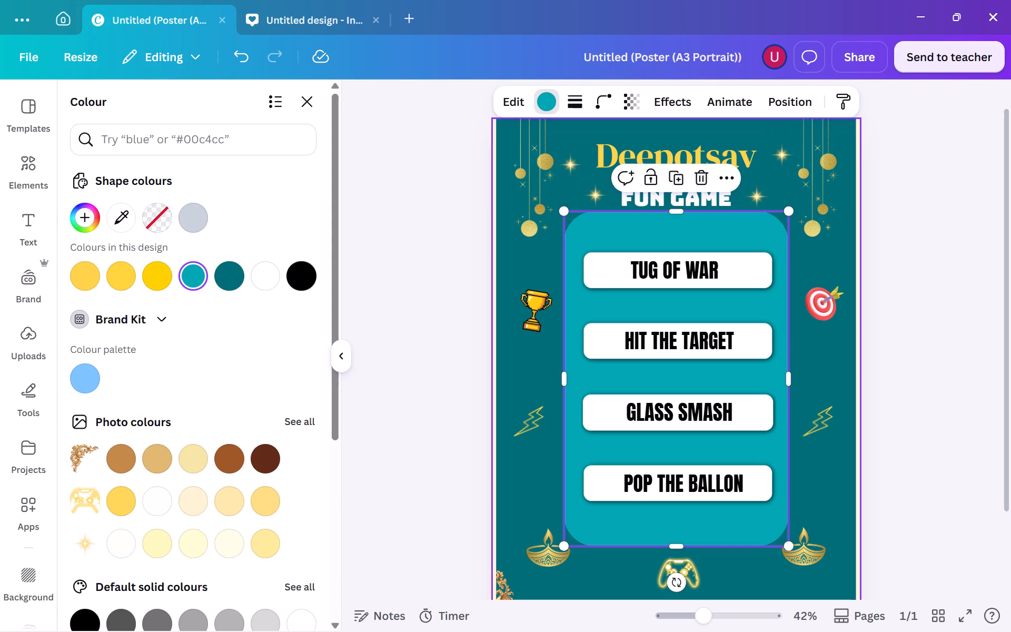
Compare the Drop and Glow effects on the teal rounded shape and apply Drop.
click(656, 108)
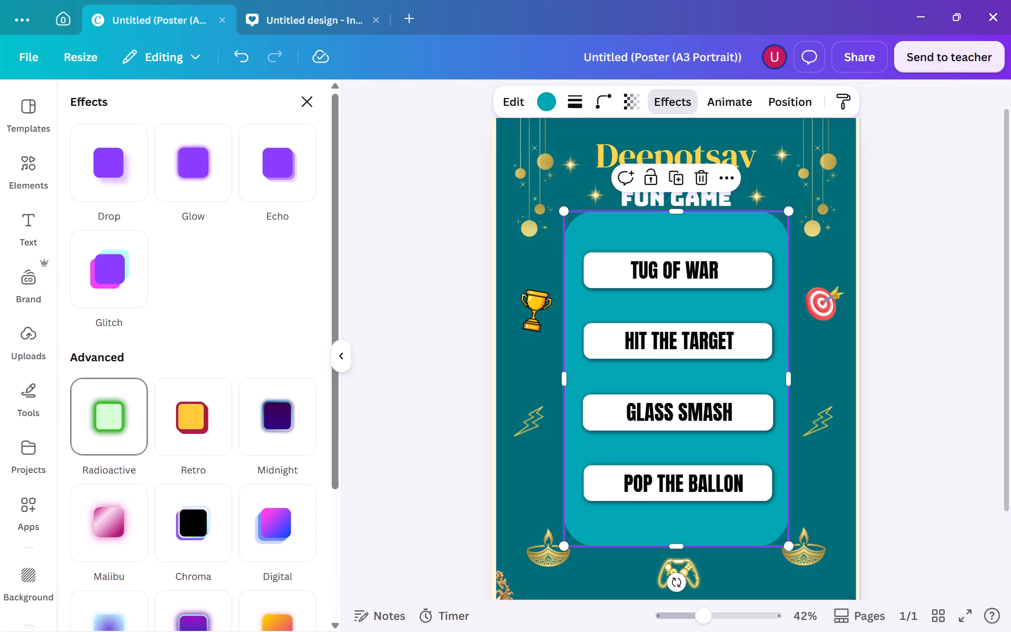
click(123, 184)
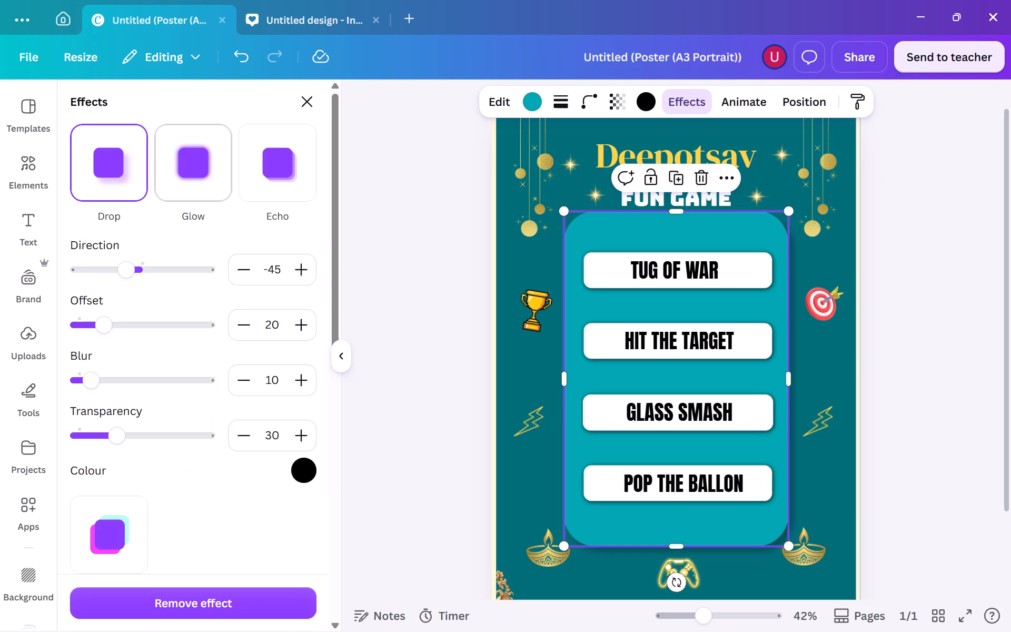
click(190, 183)
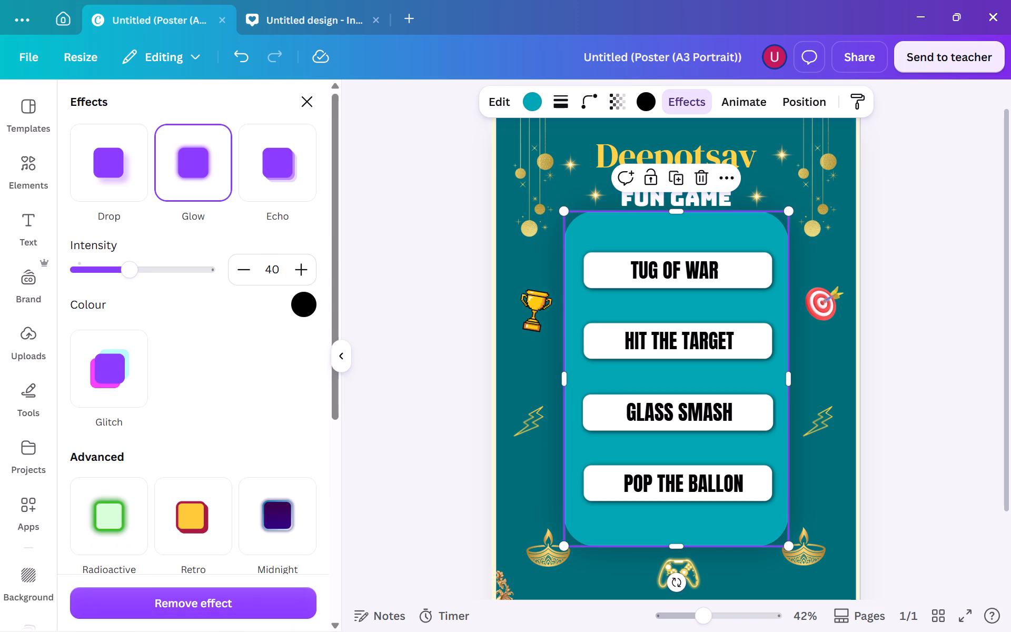
click(125, 164)
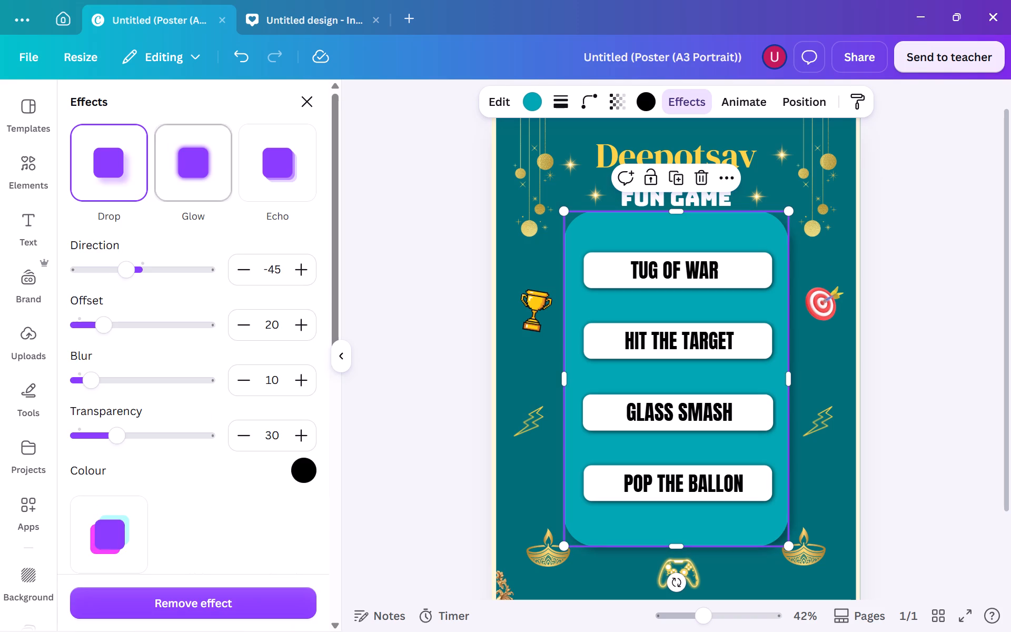
Set the drop shadow's direction to 76 and its offset to 29.
drag(126, 271, 164, 288)
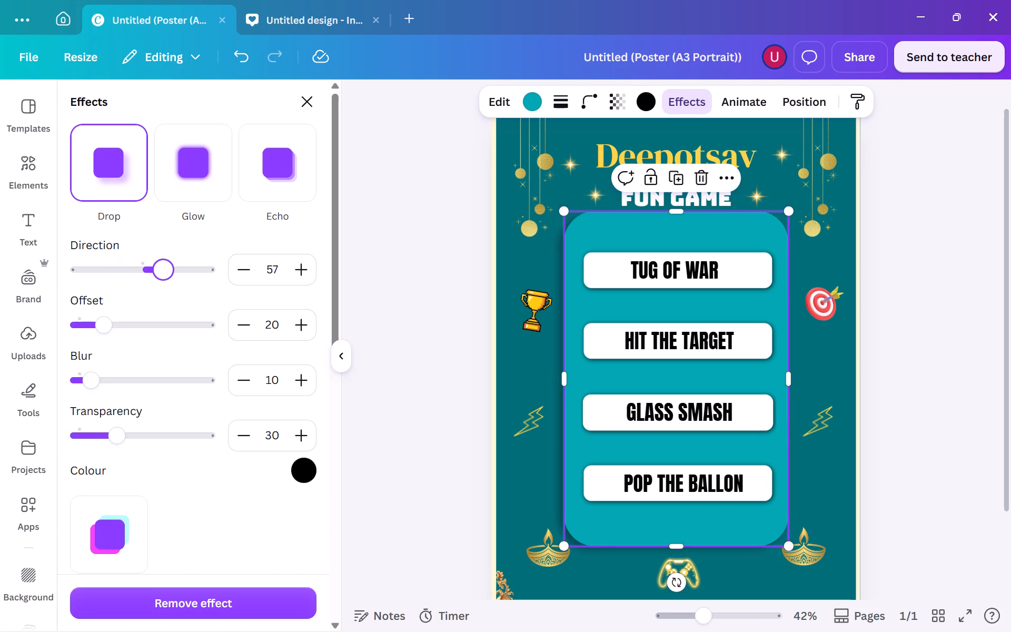
drag(164, 288, 171, 297)
drag(108, 320, 116, 324)
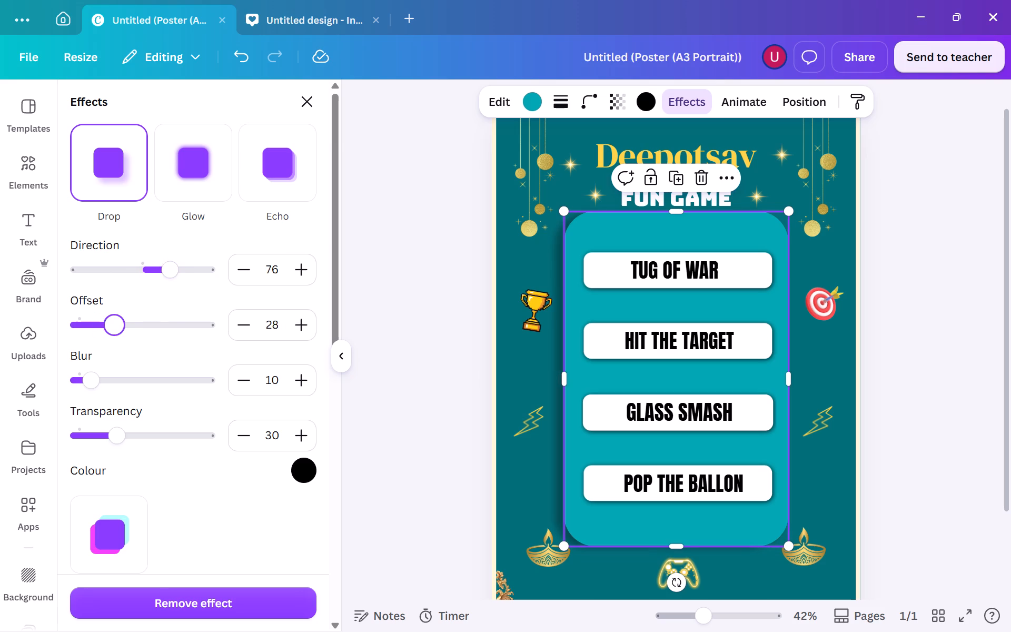
drag(116, 324, 115, 327)
drag(115, 327, 114, 327)
Adjust the drop shadow to blur 20 and transparency 67, and deselect the teal shape.
drag(100, 376, 106, 381)
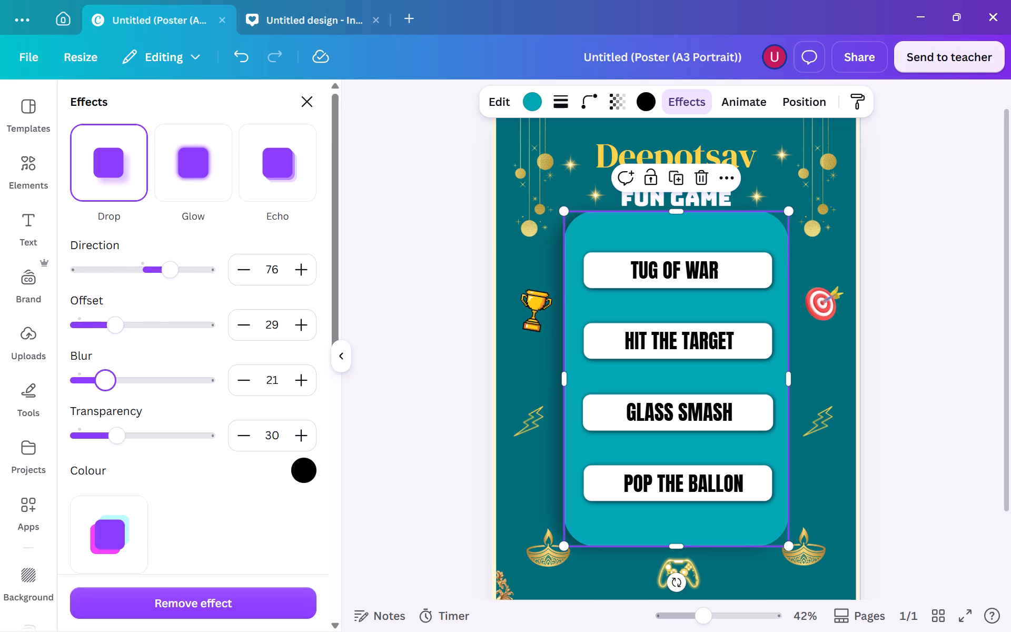
drag(106, 381, 134, 395)
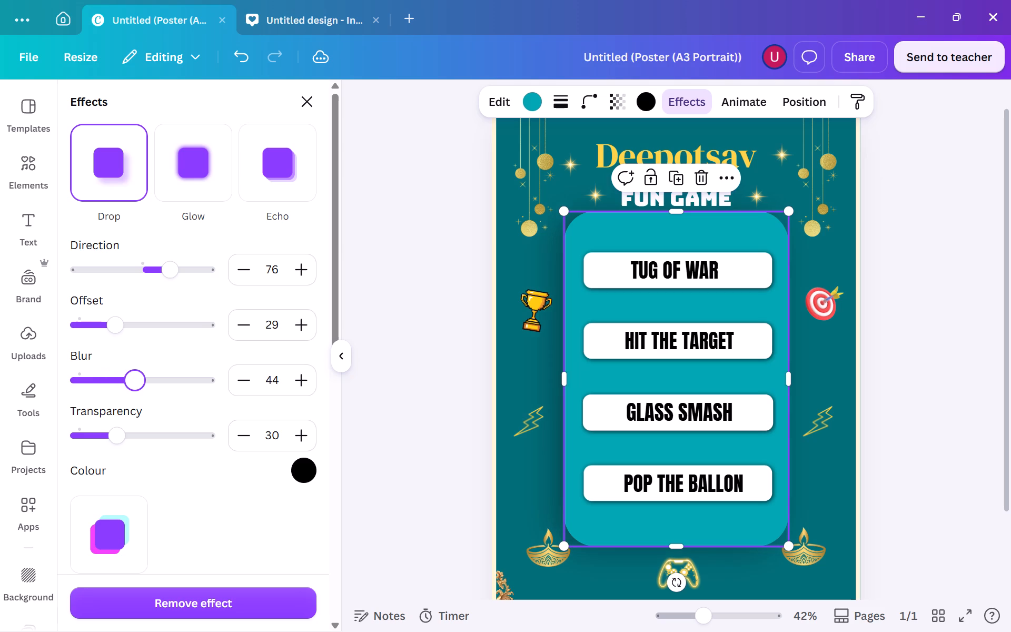
drag(134, 395, 120, 394)
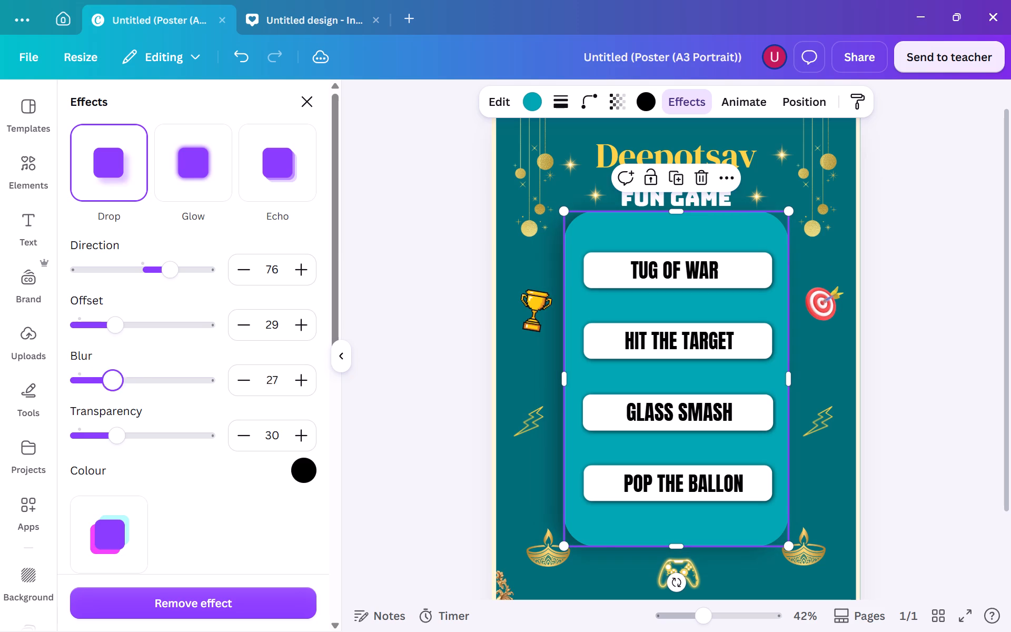
drag(120, 394, 126, 395)
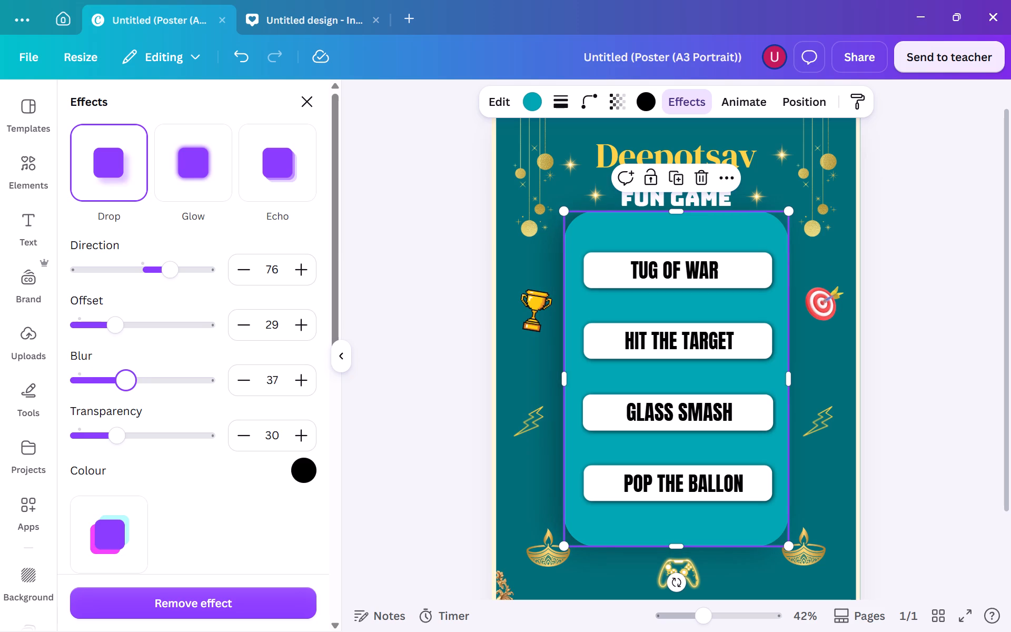
drag(126, 395, 103, 386)
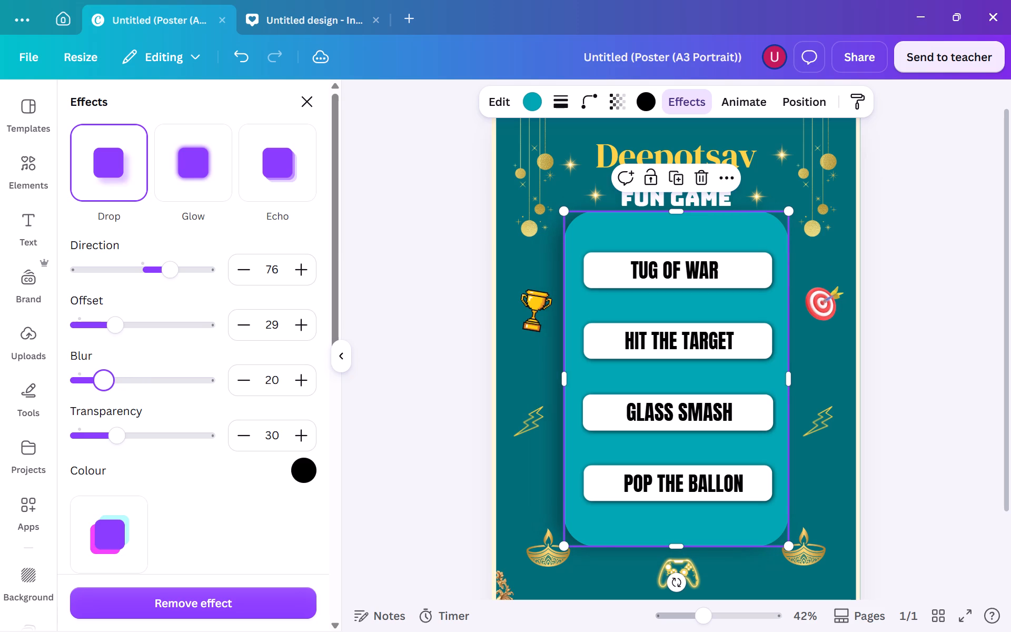
drag(112, 427, 110, 433)
drag(110, 433, 213, 461)
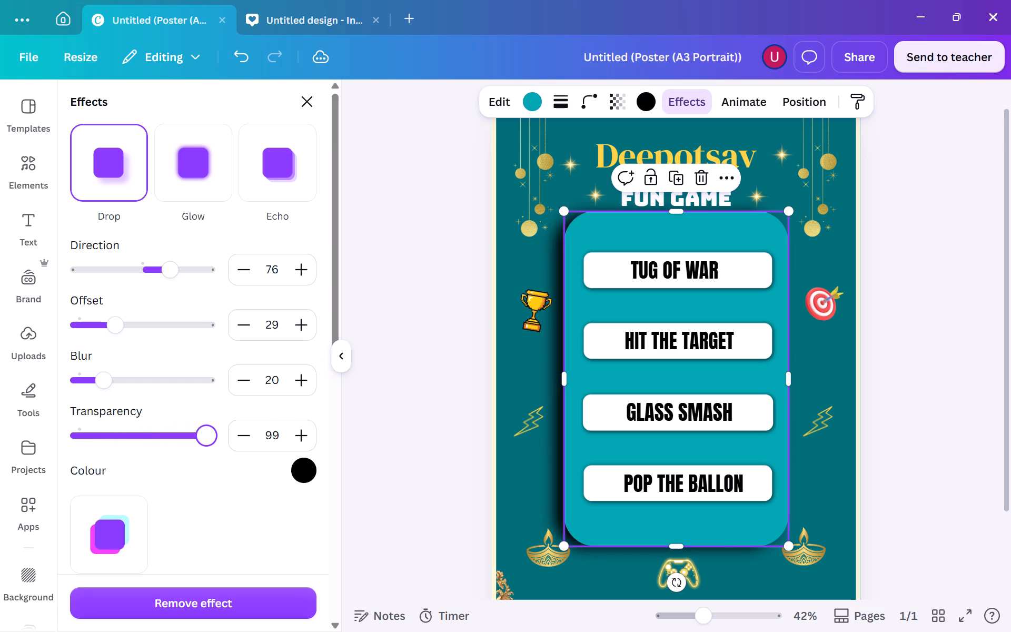
drag(213, 461, 165, 455)
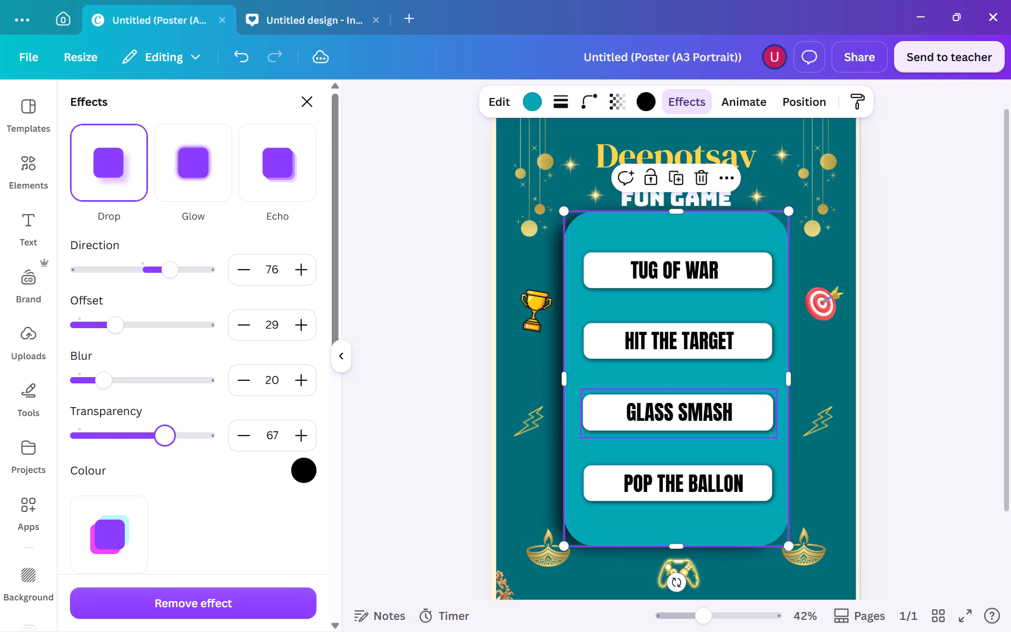
click(908, 292)
click(908, 291)
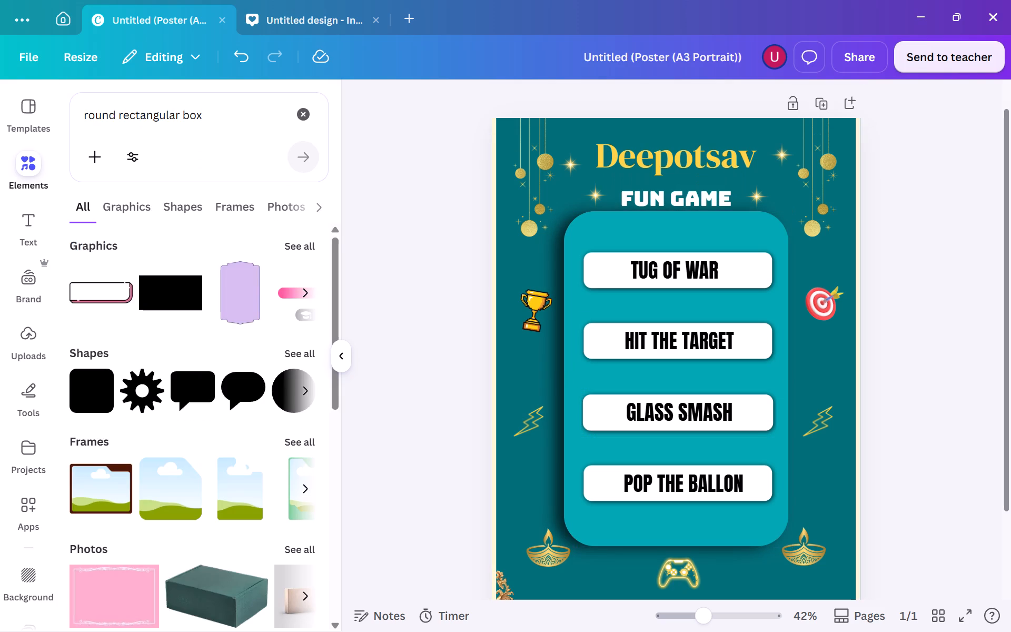
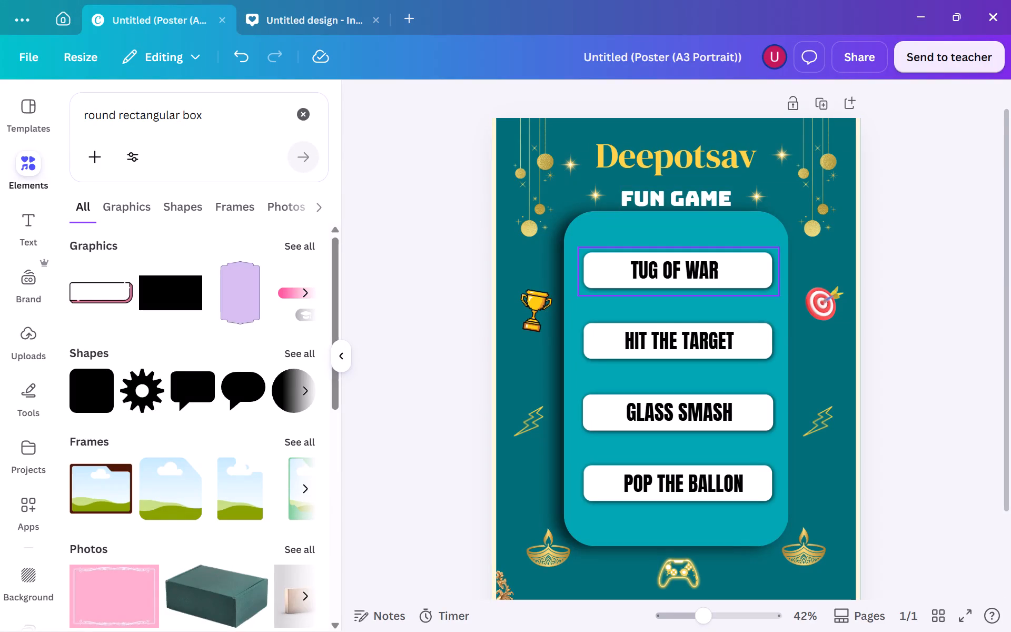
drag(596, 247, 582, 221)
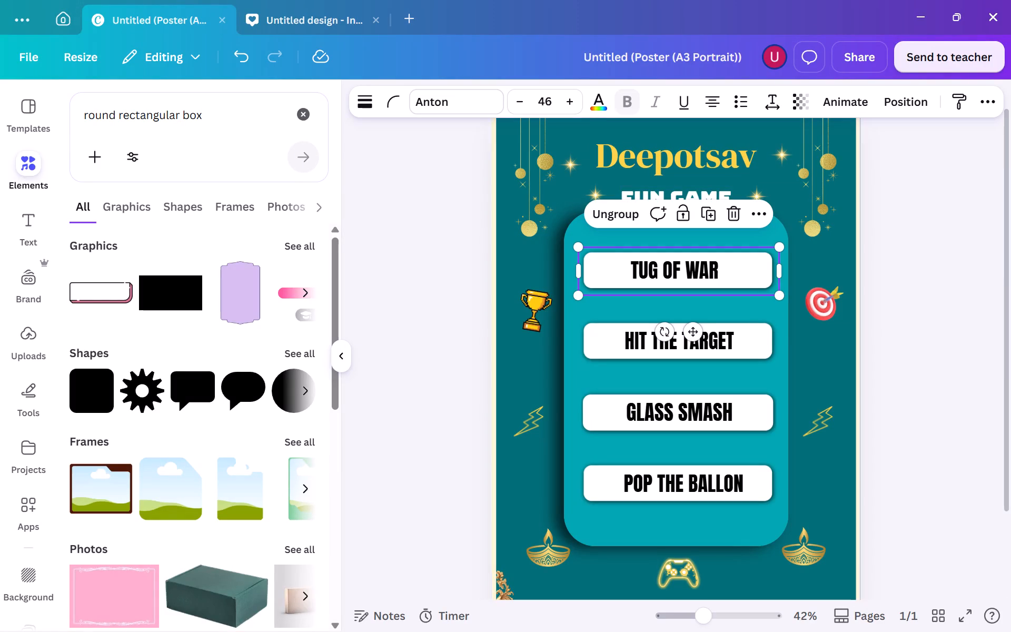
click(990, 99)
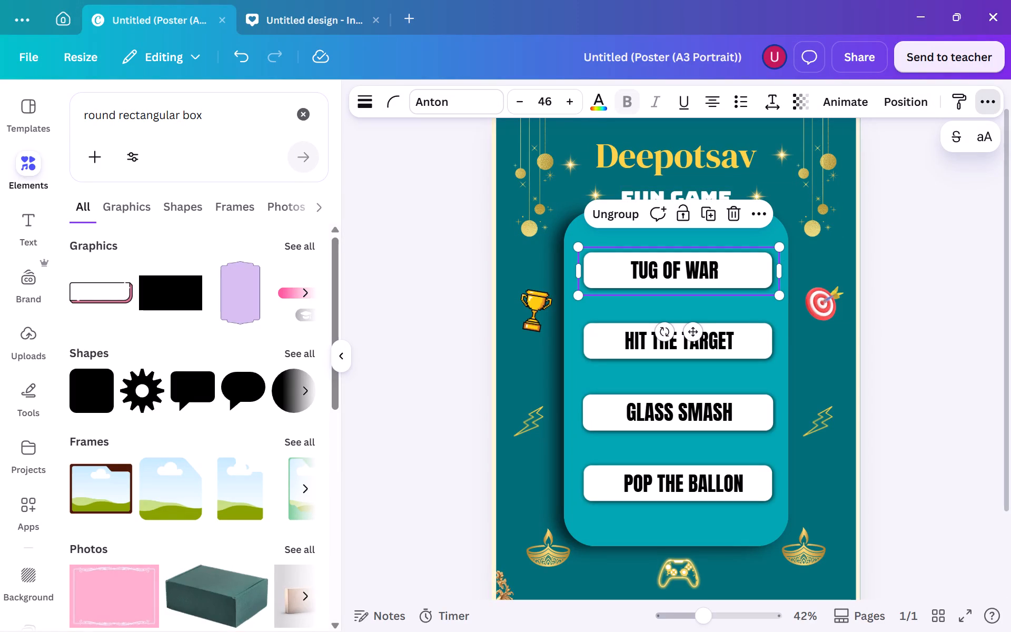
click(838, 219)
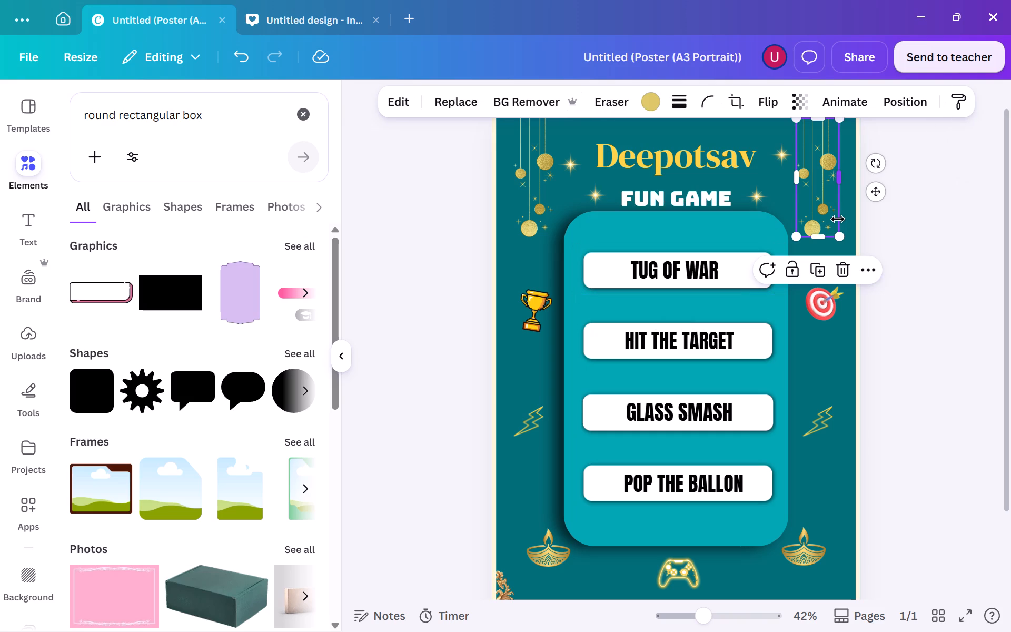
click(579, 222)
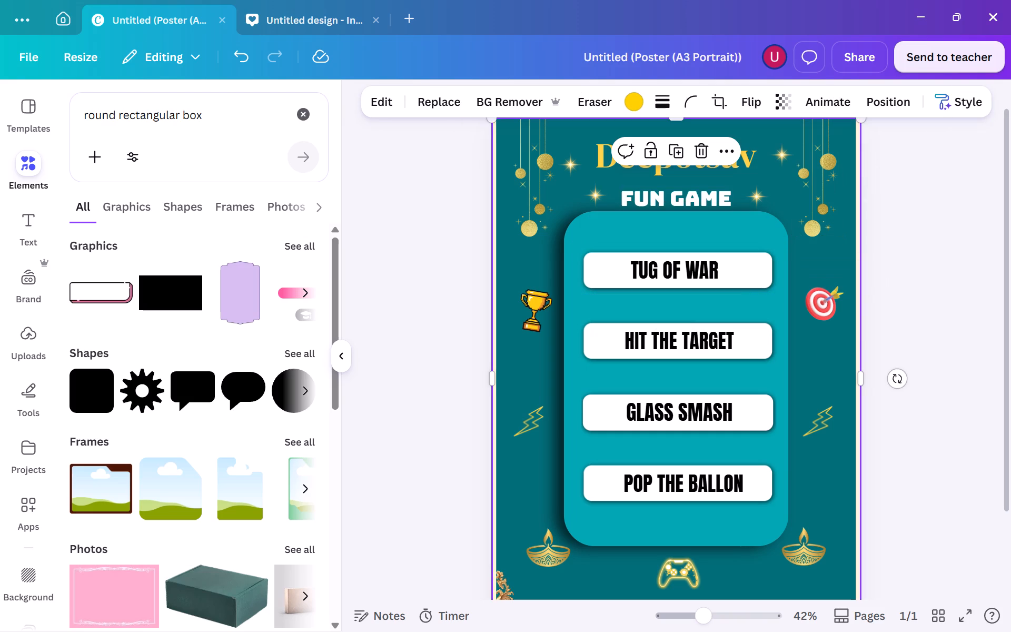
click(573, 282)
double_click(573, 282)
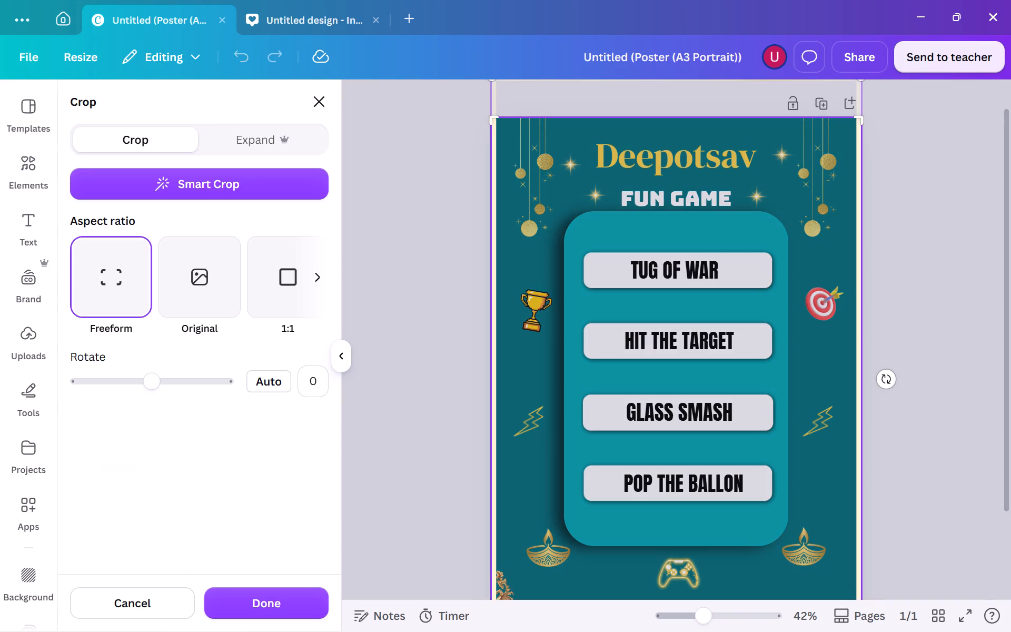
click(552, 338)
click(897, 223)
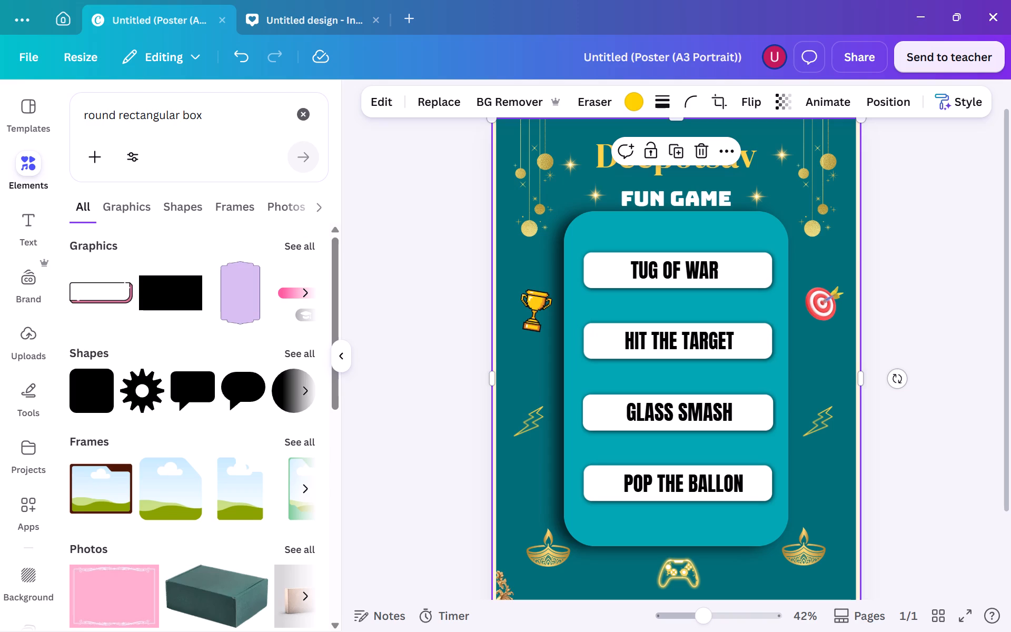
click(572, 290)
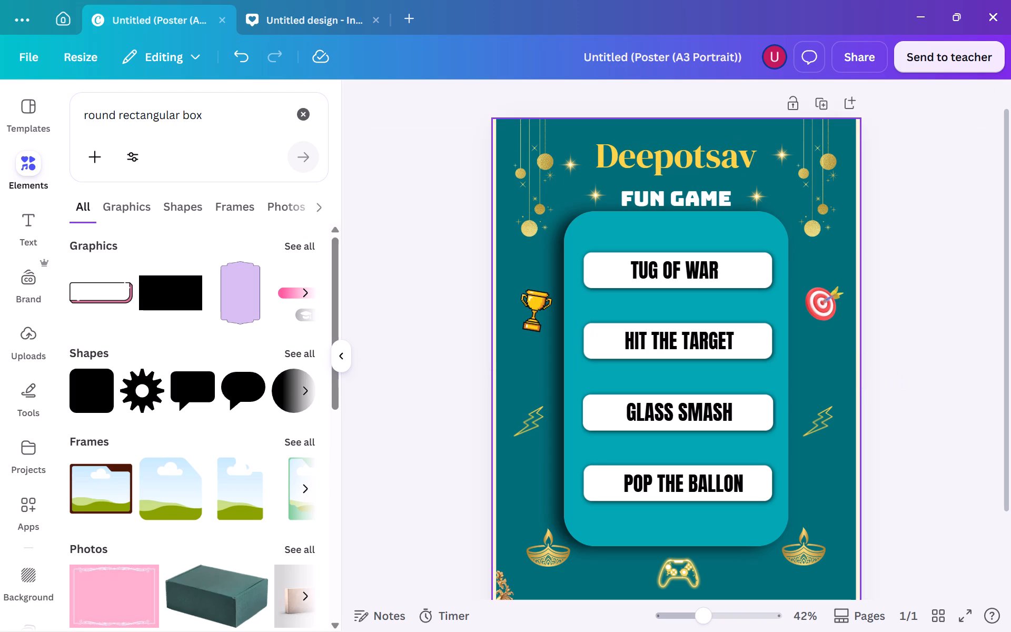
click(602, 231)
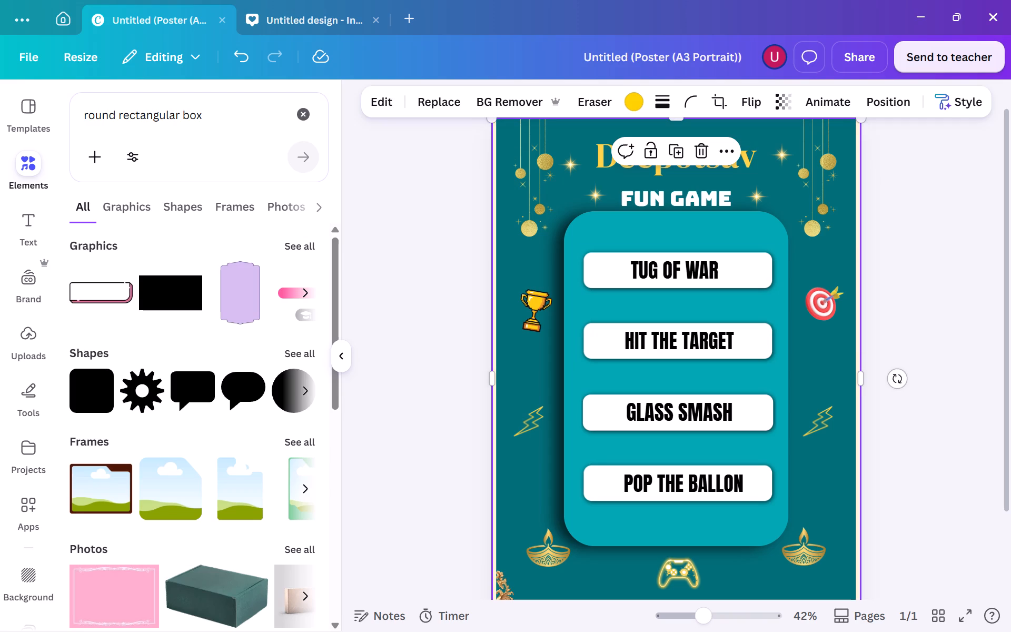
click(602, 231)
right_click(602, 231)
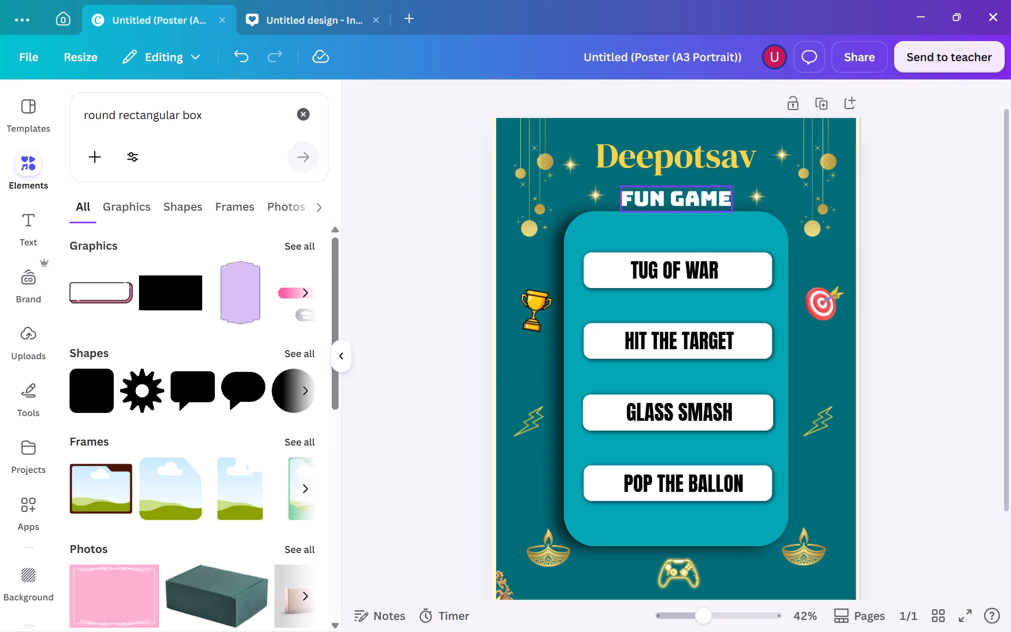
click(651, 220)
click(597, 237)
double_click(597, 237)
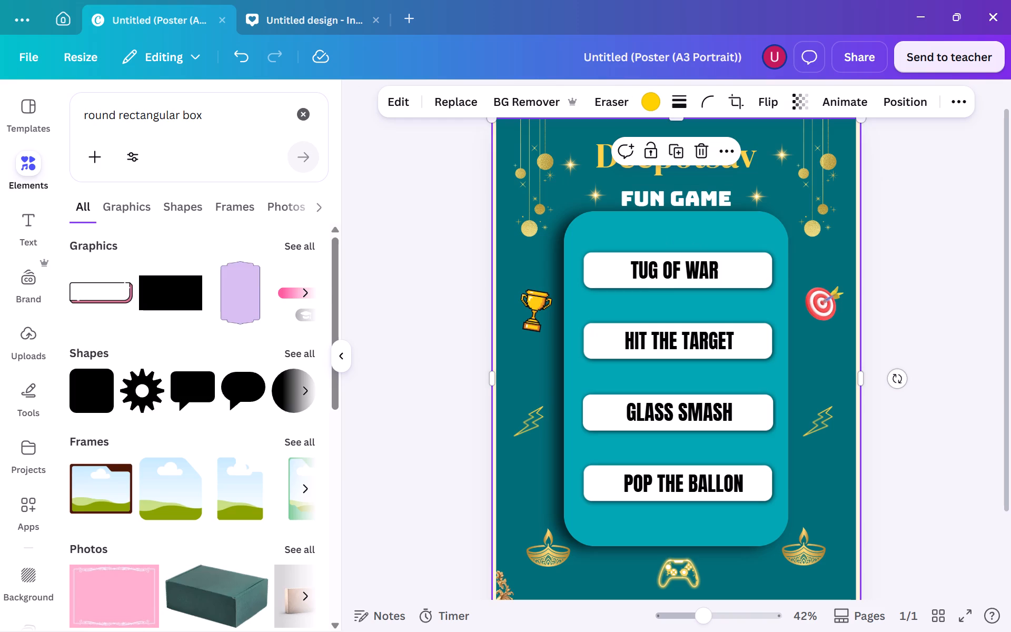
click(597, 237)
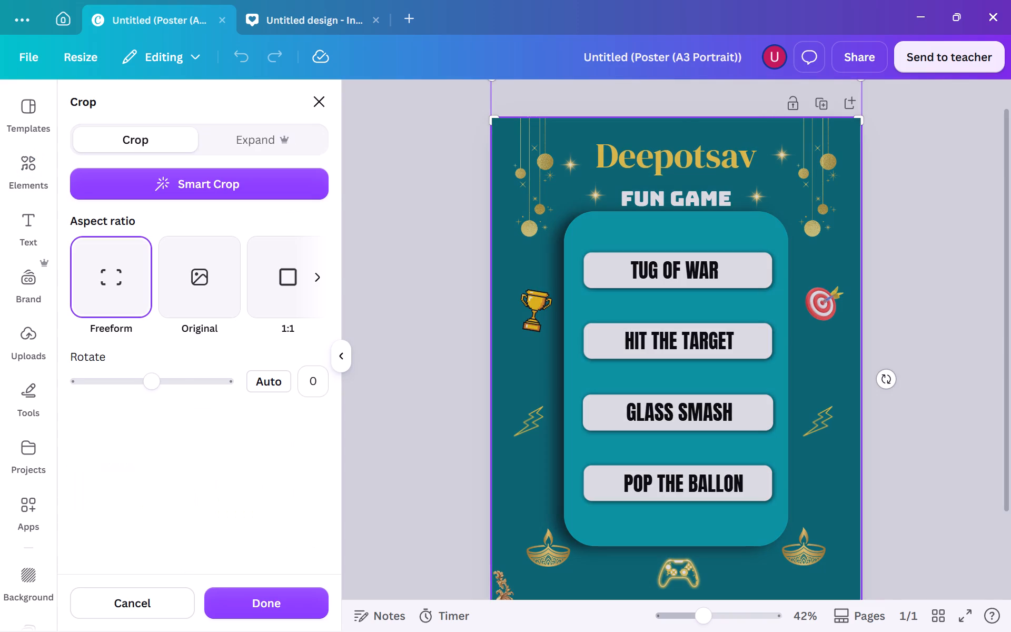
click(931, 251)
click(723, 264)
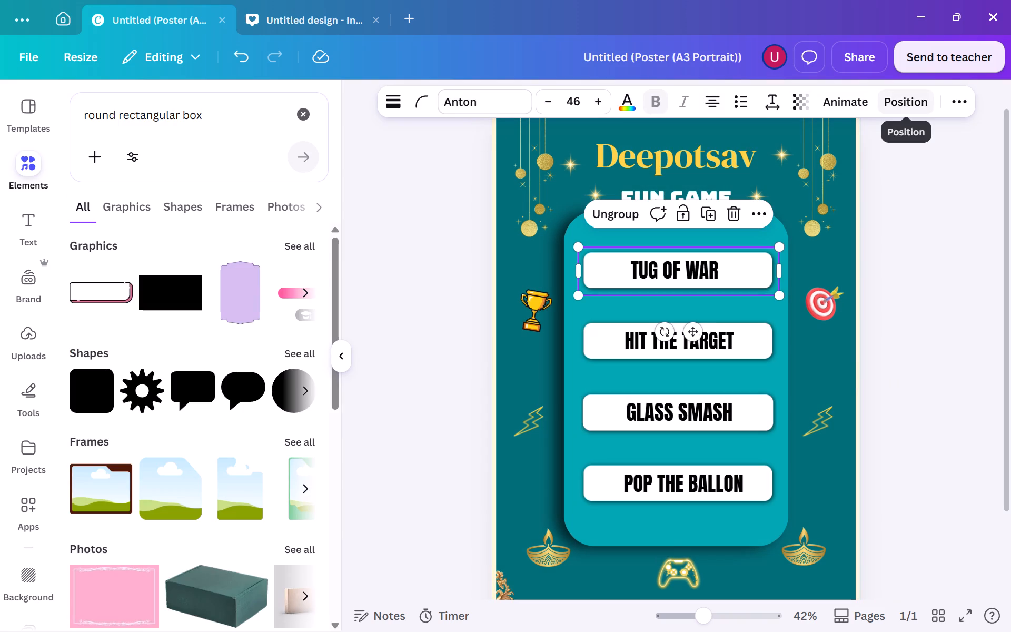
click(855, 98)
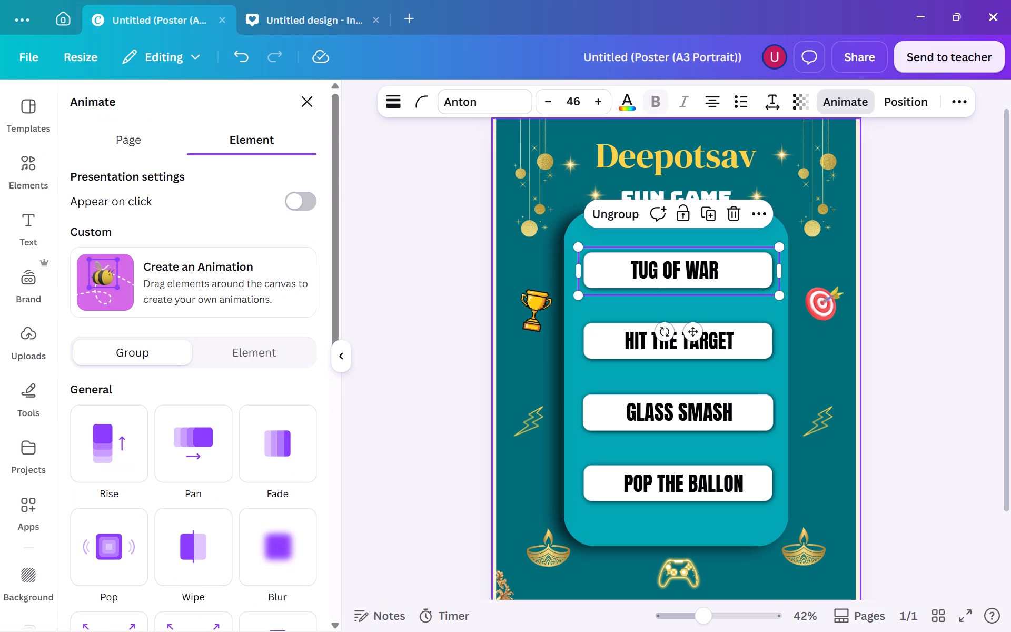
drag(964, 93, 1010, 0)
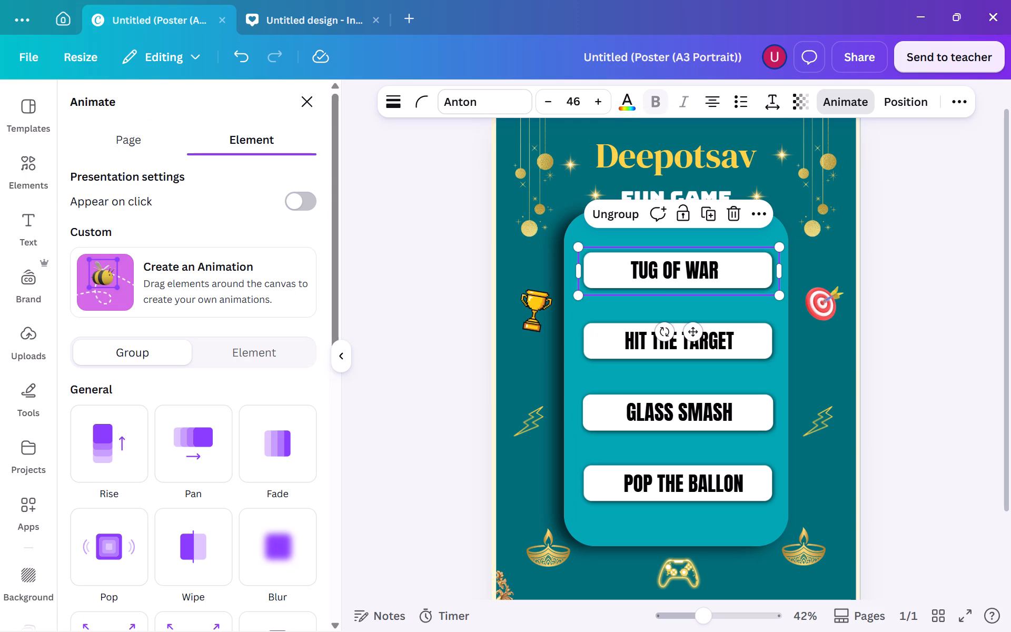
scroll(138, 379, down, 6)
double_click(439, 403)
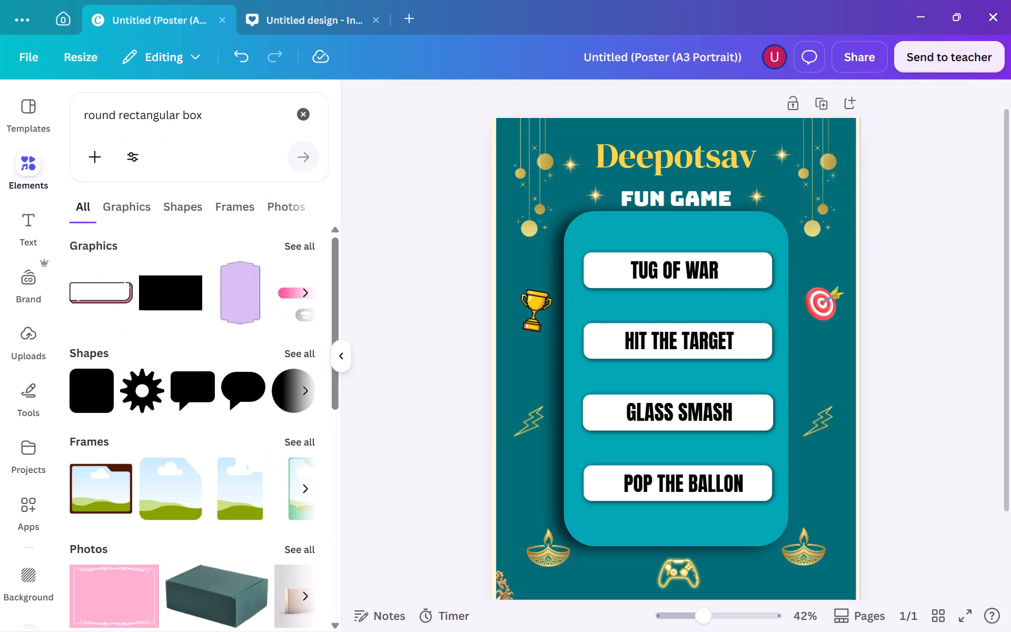
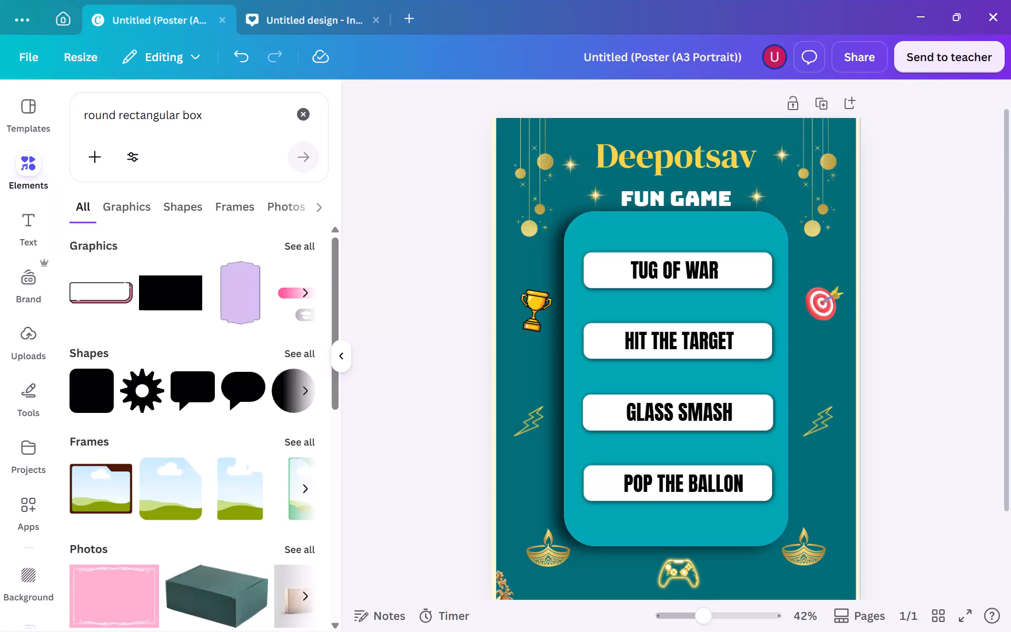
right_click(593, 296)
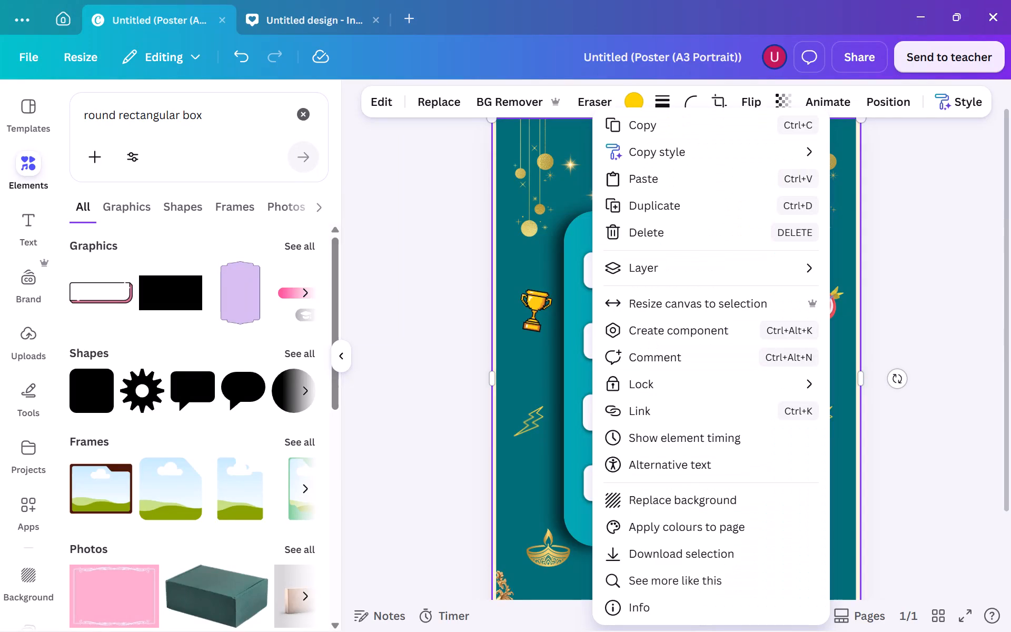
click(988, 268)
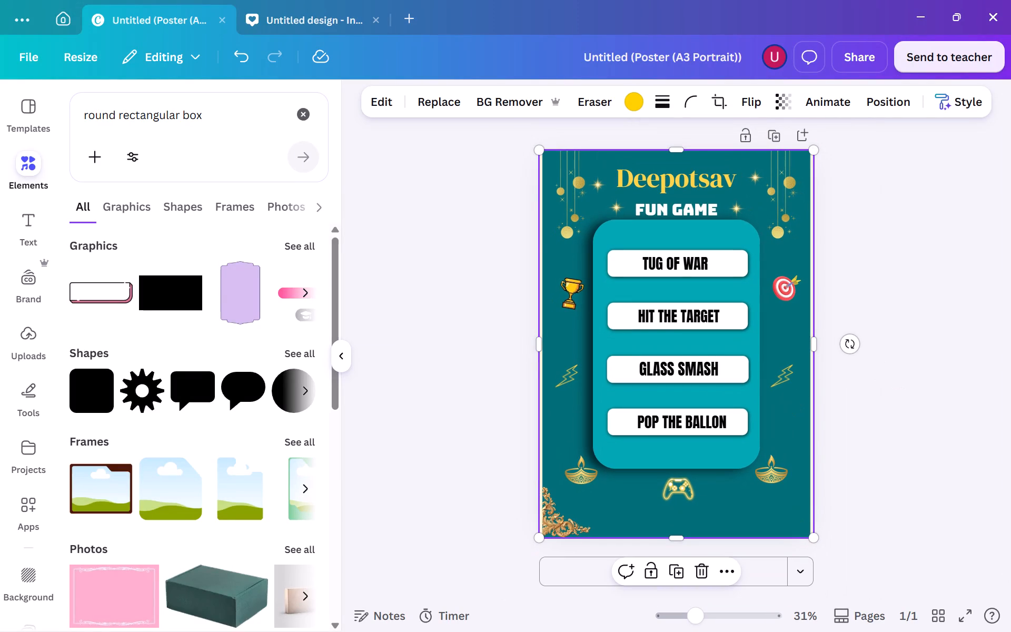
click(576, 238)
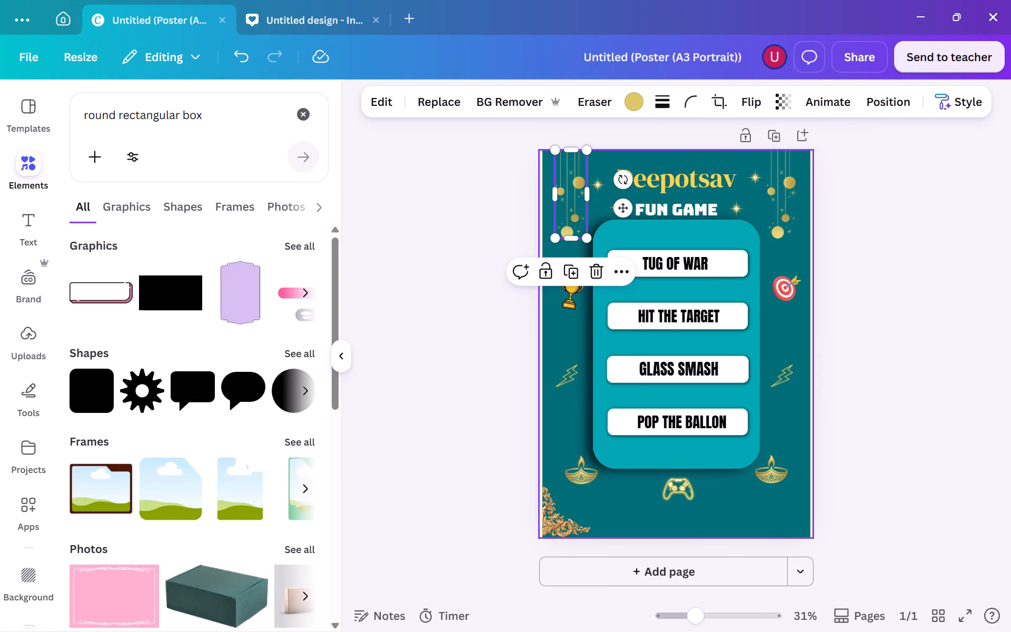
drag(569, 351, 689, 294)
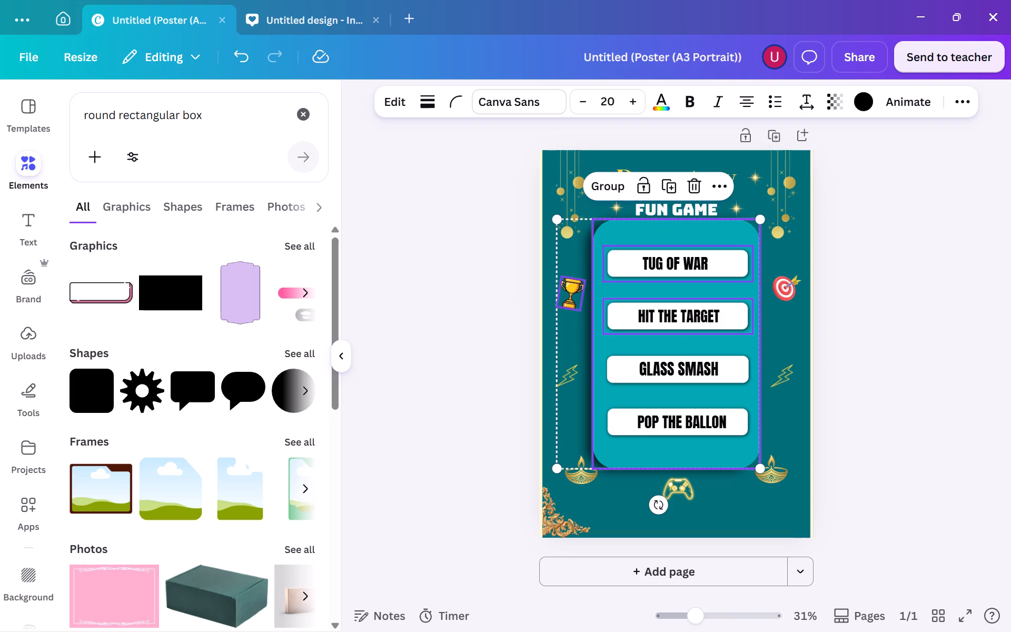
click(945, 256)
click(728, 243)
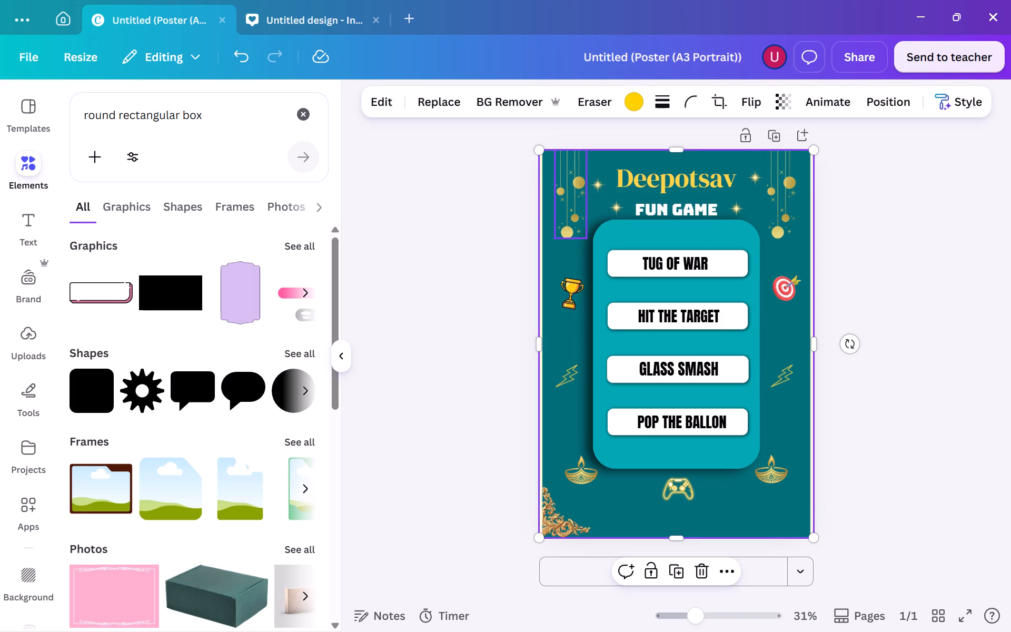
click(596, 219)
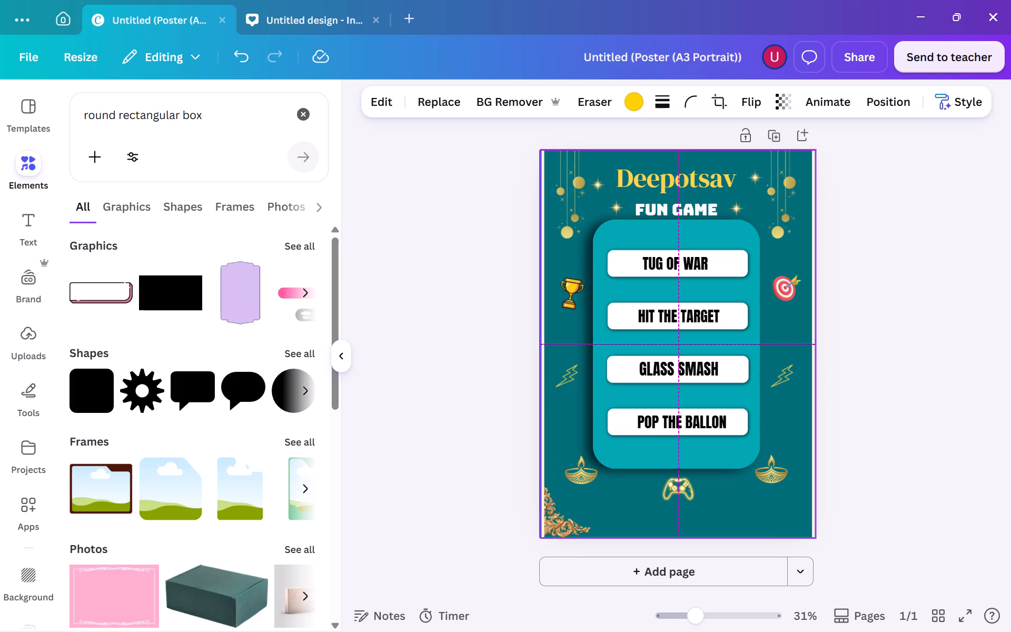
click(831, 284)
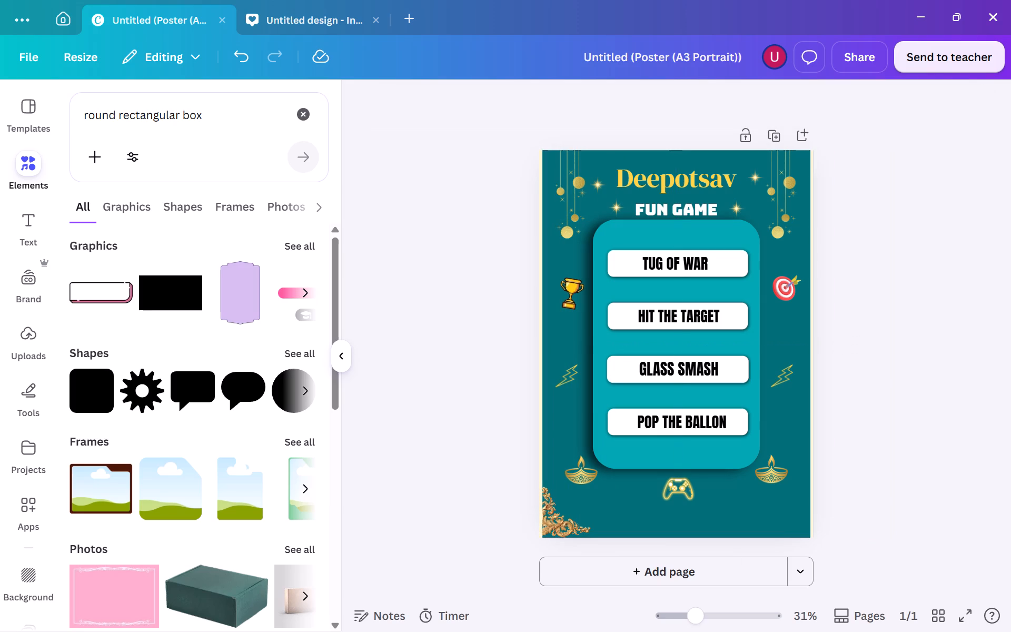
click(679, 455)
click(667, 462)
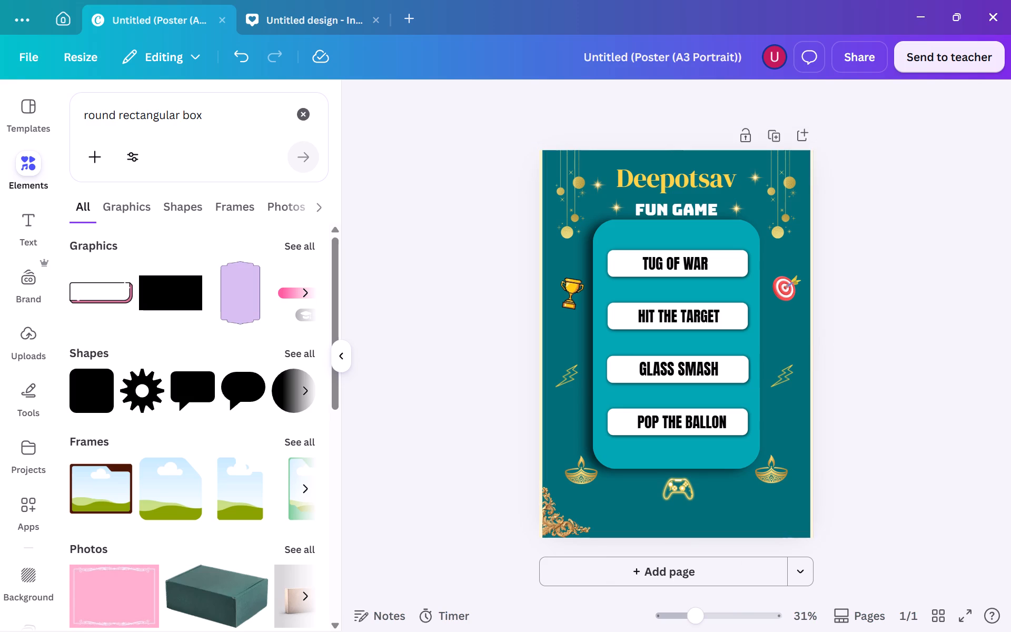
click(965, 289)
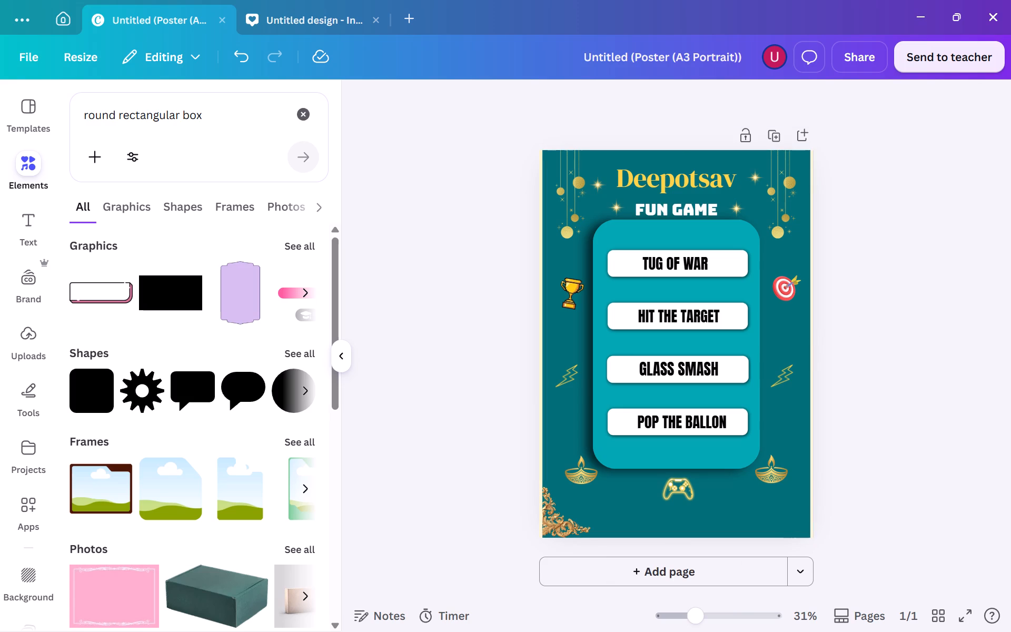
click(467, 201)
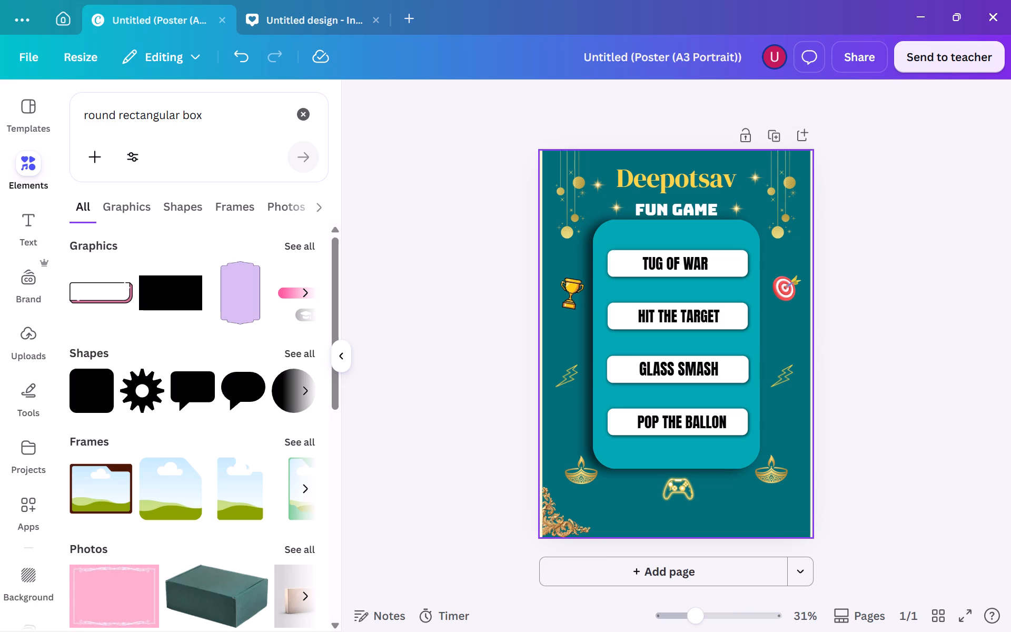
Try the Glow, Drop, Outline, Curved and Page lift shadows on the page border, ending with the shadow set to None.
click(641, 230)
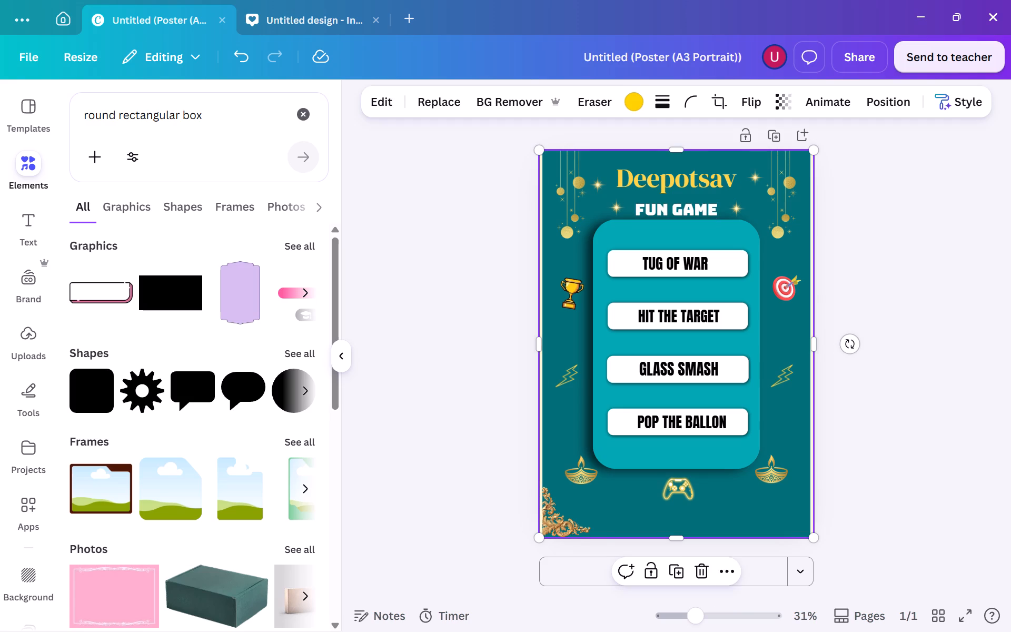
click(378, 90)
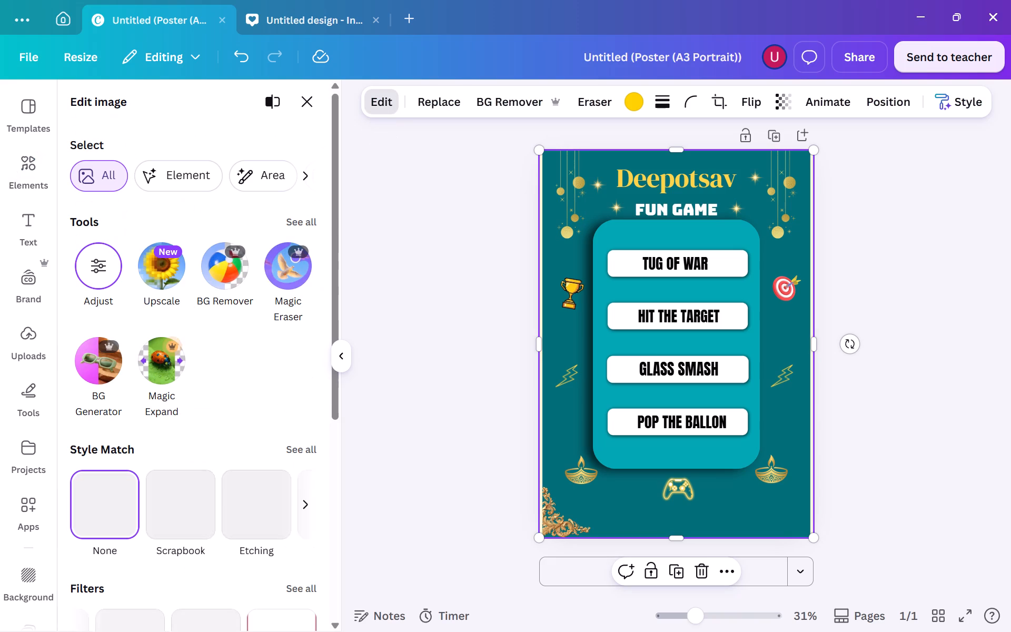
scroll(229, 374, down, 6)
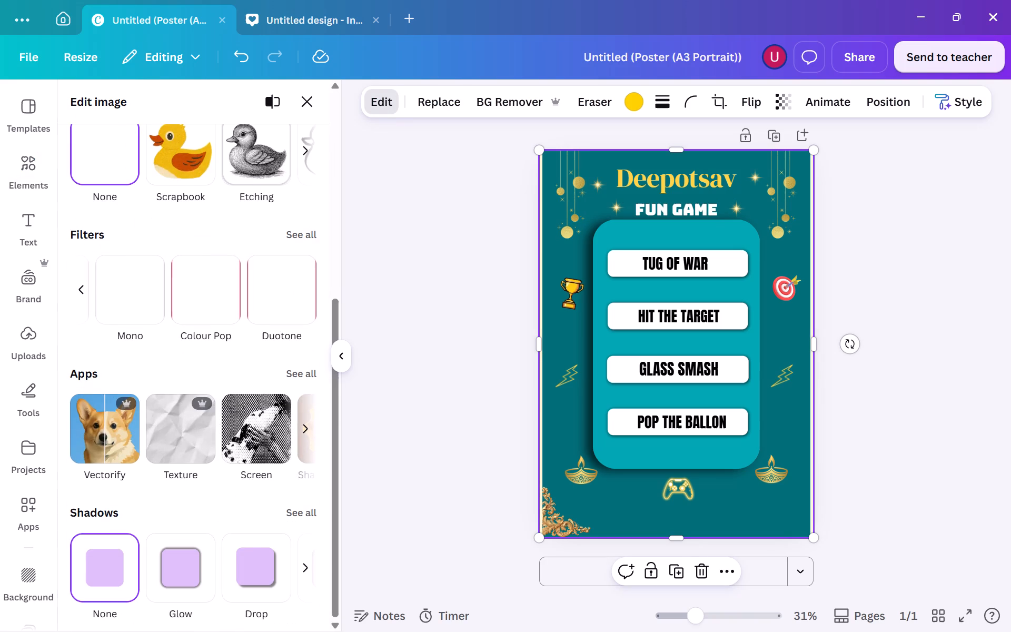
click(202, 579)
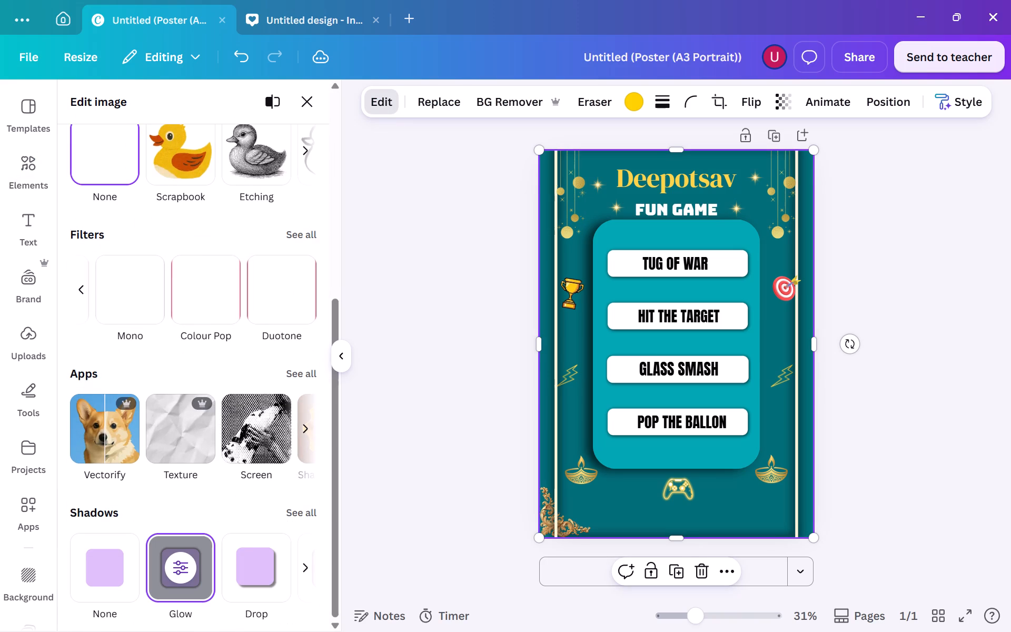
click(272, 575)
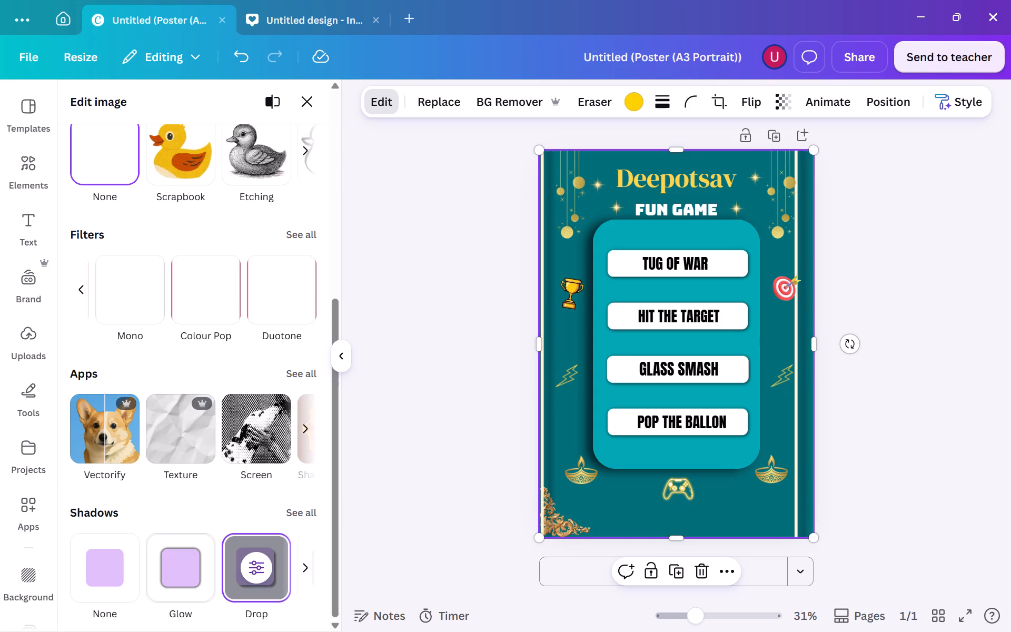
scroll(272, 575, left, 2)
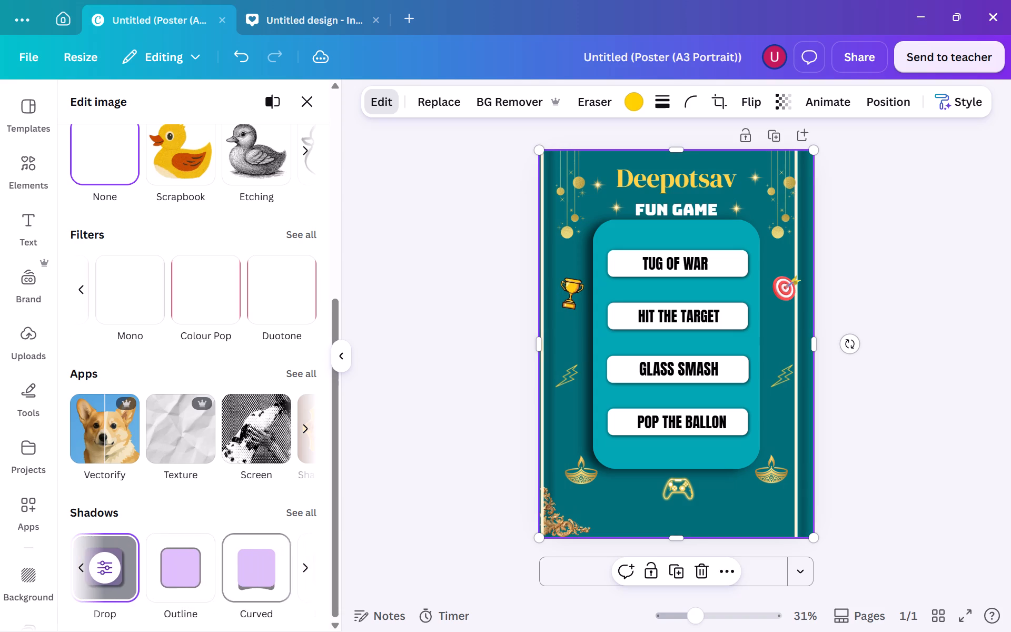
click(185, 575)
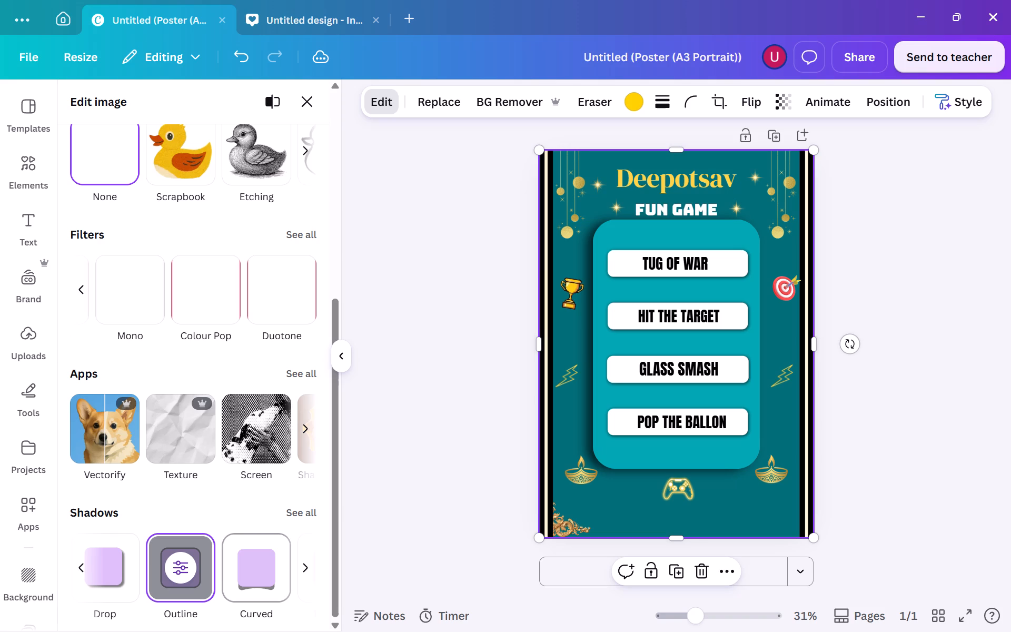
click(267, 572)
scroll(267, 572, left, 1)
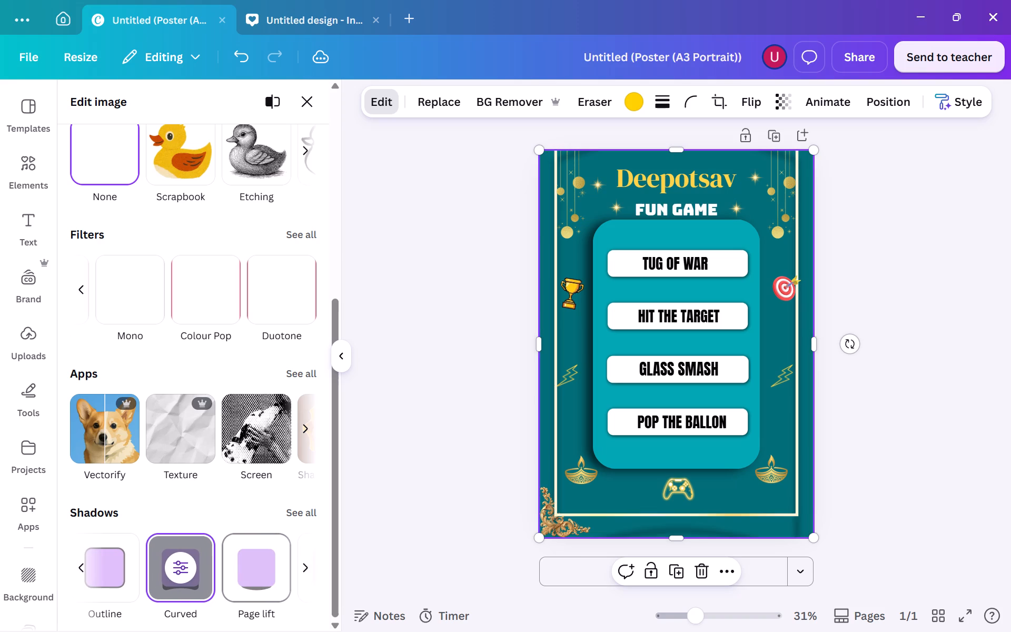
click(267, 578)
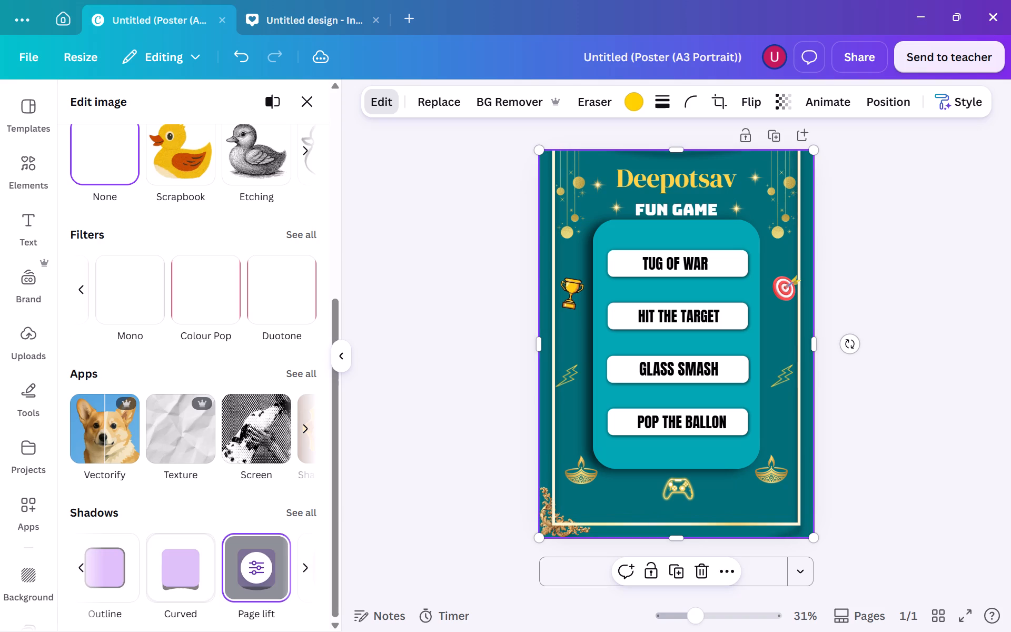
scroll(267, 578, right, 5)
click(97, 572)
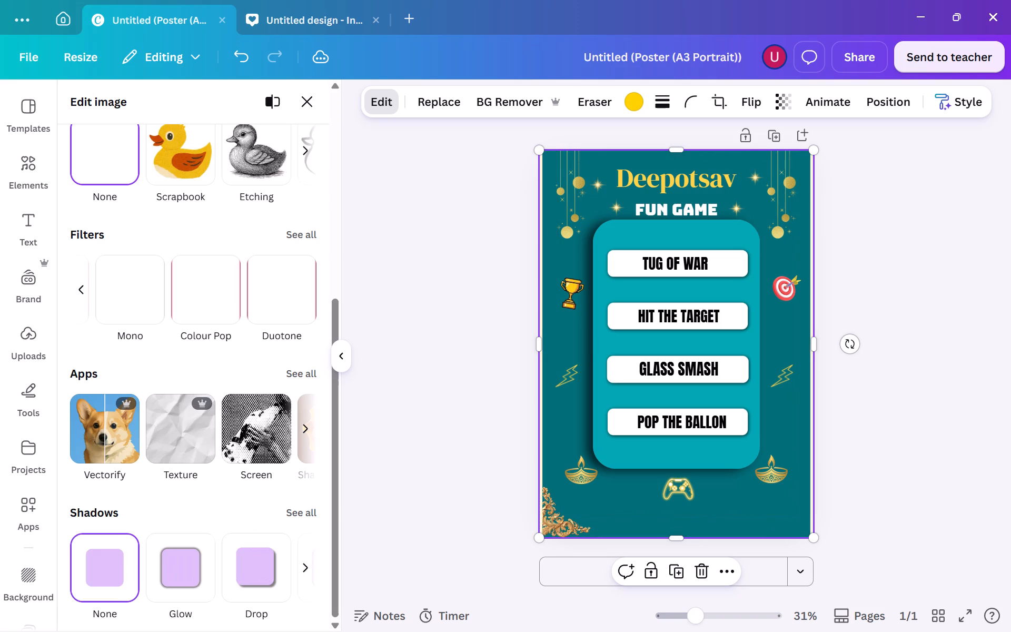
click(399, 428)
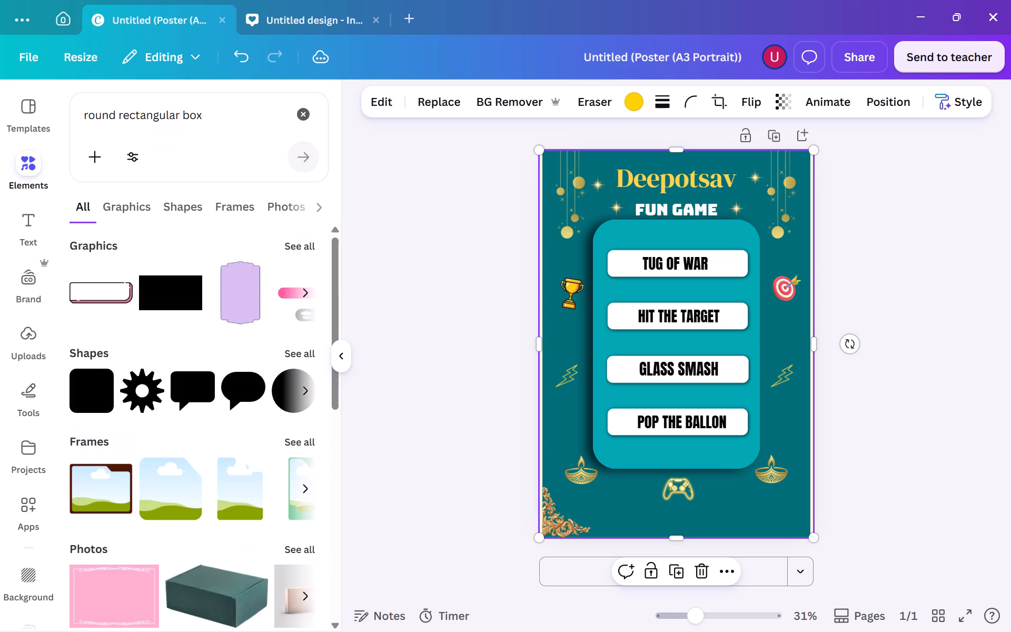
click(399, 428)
Examine the group, element and page animation options with the TUG OF WAR bar selected.
click(686, 256)
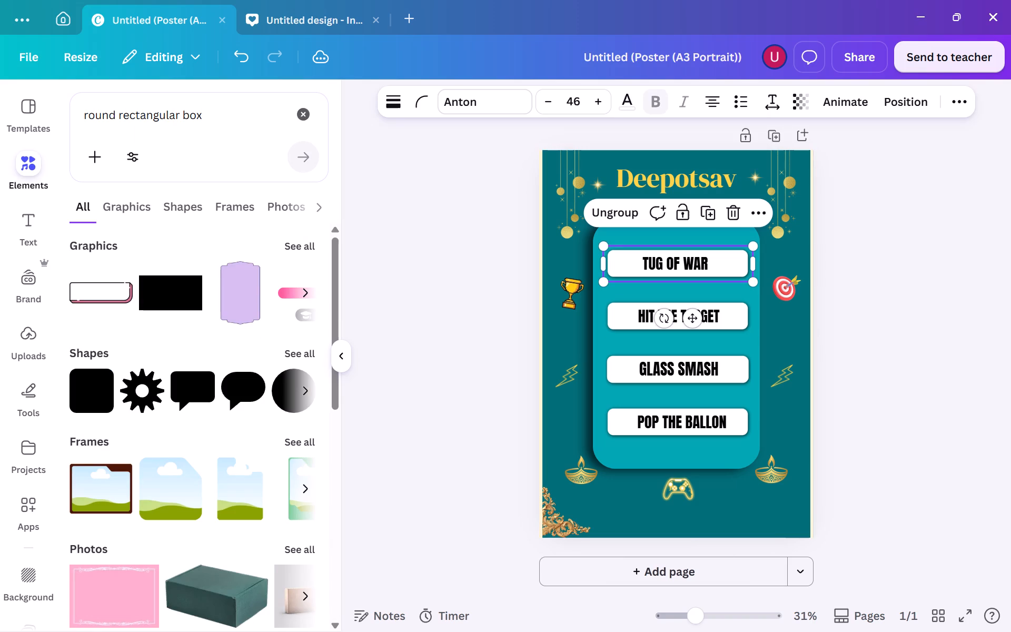
scroll(294, 472, down, 6)
scroll(219, 509, down, 7)
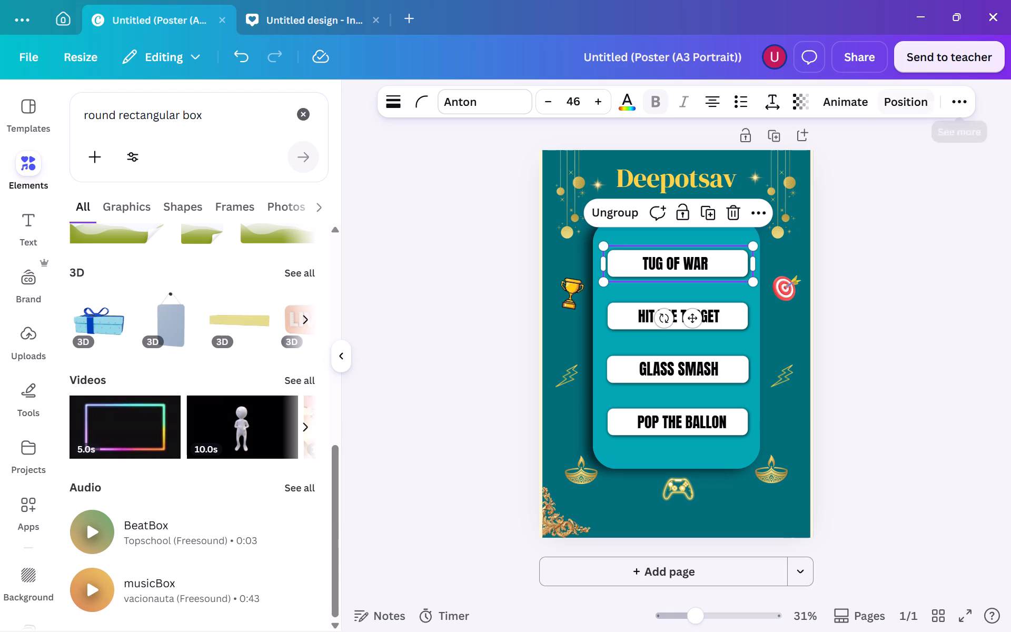
click(856, 96)
scroll(252, 513, down, 7)
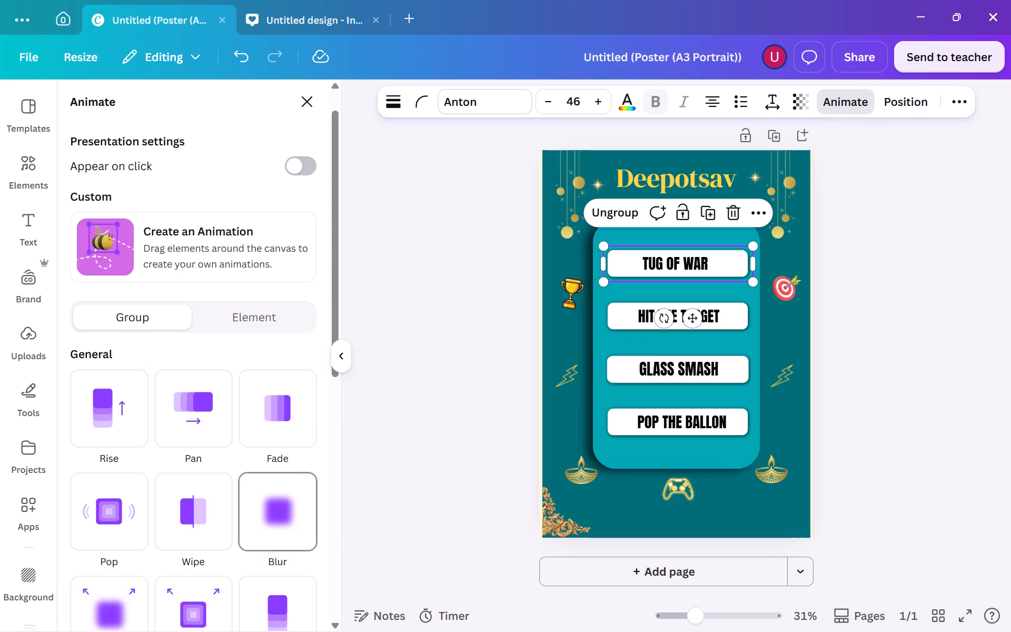
scroll(252, 513, down, 1)
scroll(252, 513, up, 7)
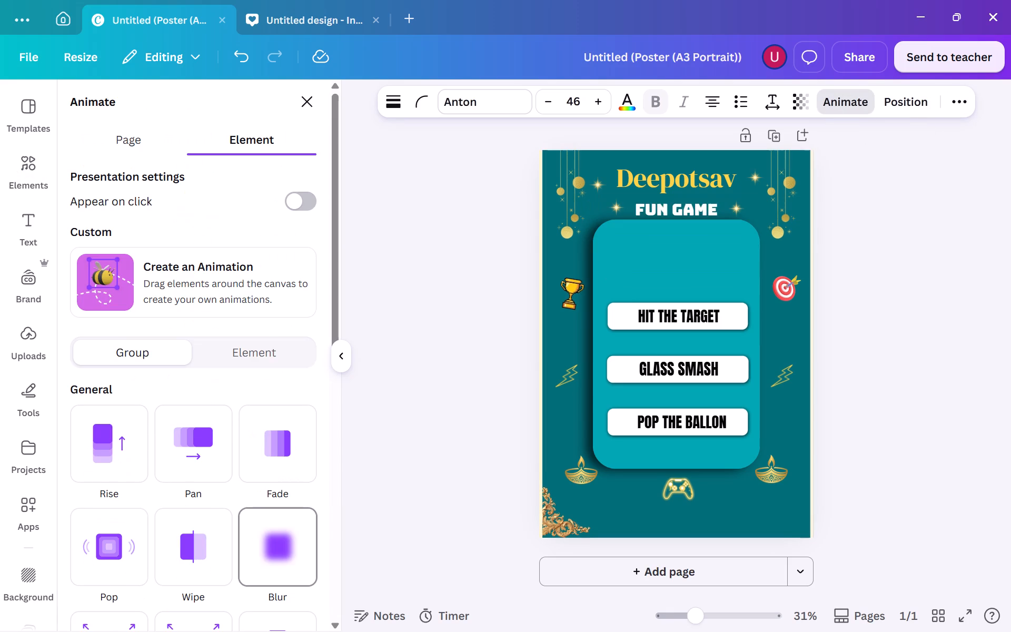
click(251, 359)
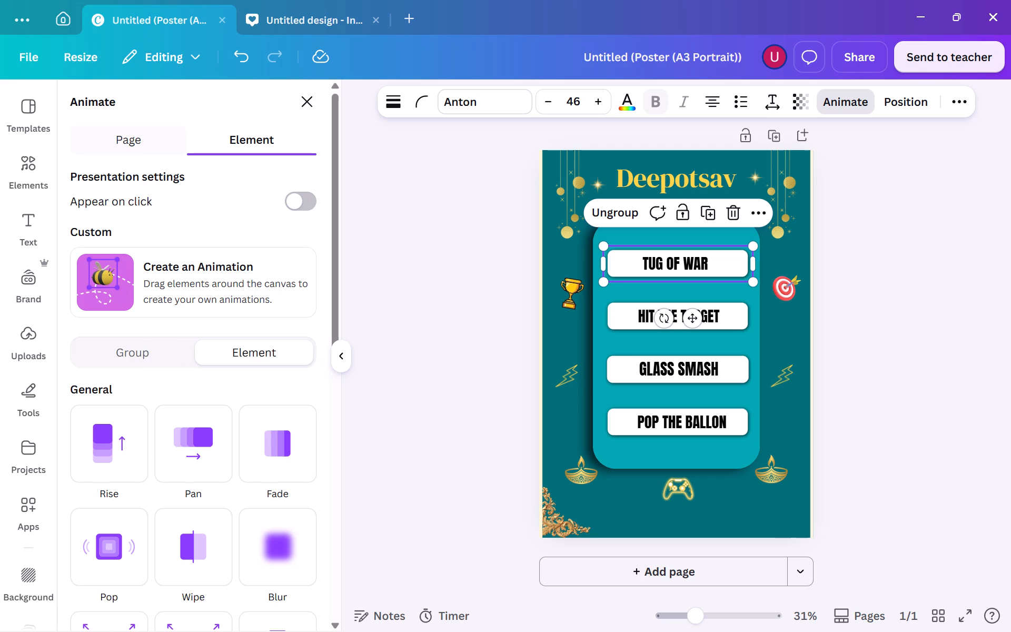
click(116, 132)
scroll(169, 376, down, 6)
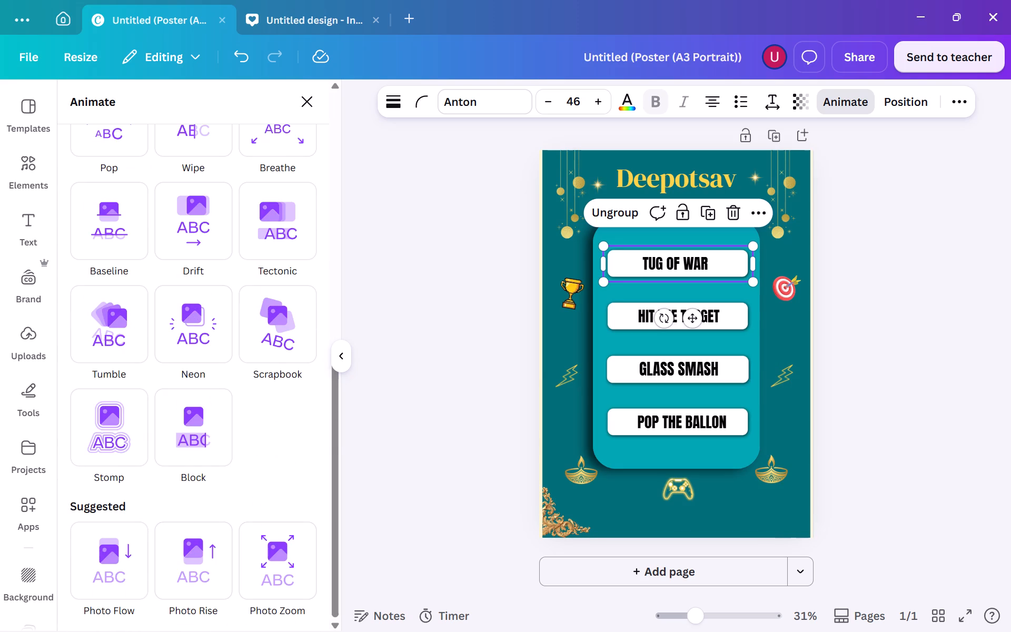
click(424, 439)
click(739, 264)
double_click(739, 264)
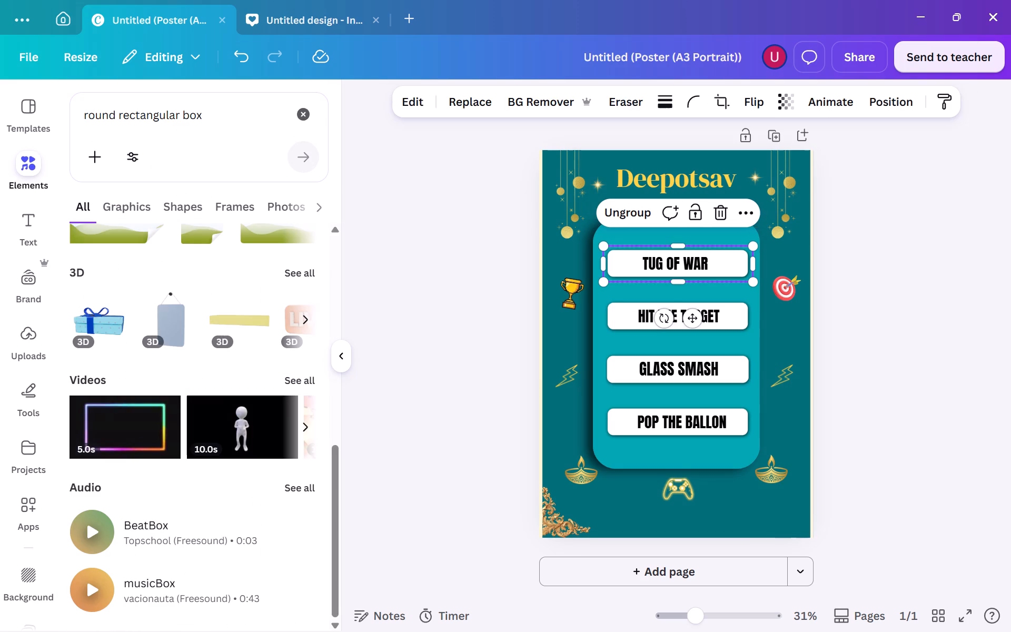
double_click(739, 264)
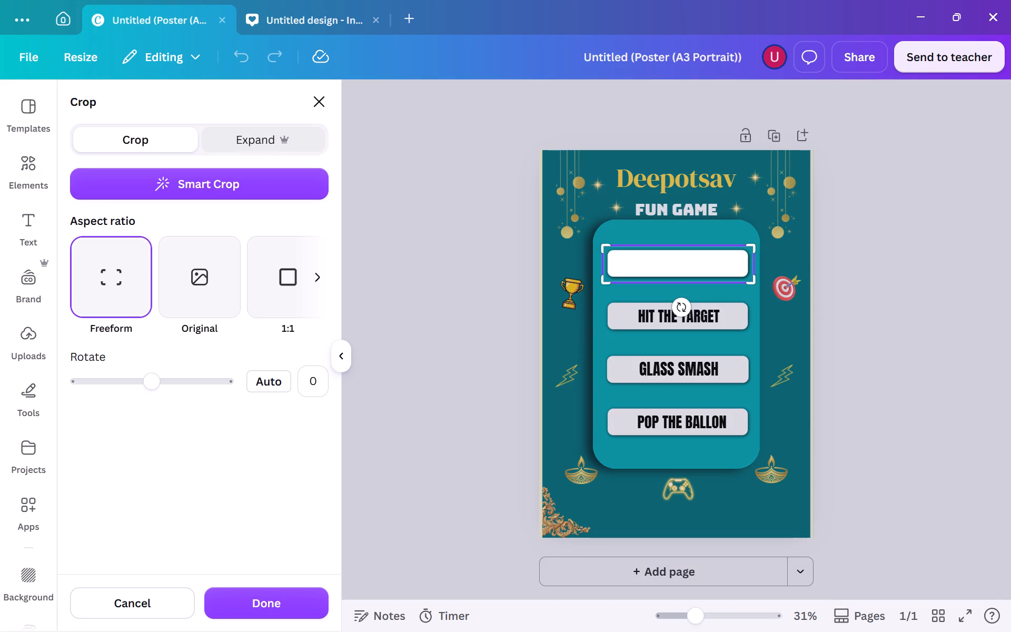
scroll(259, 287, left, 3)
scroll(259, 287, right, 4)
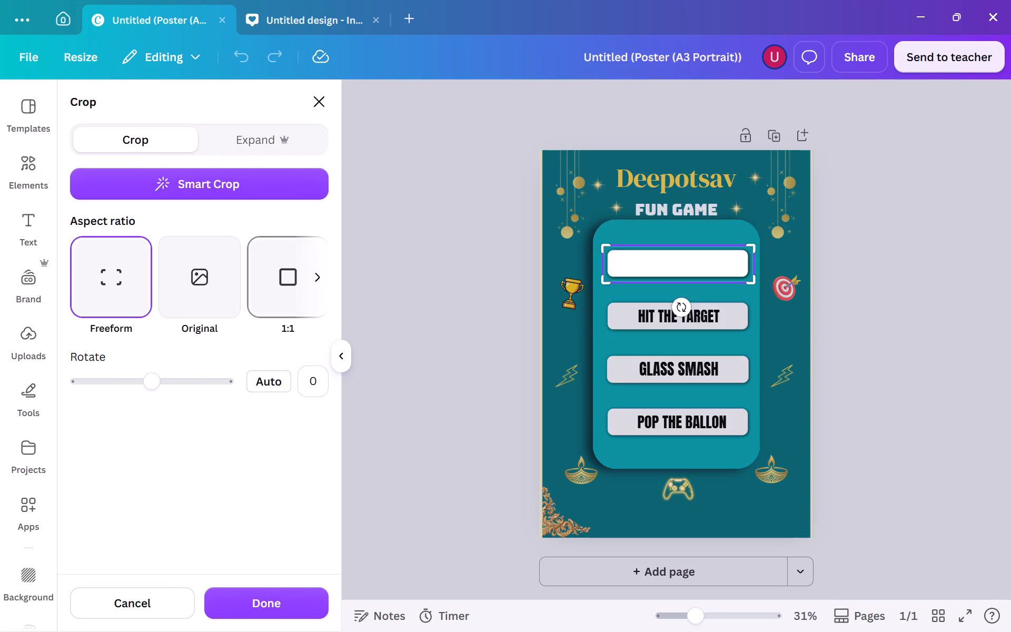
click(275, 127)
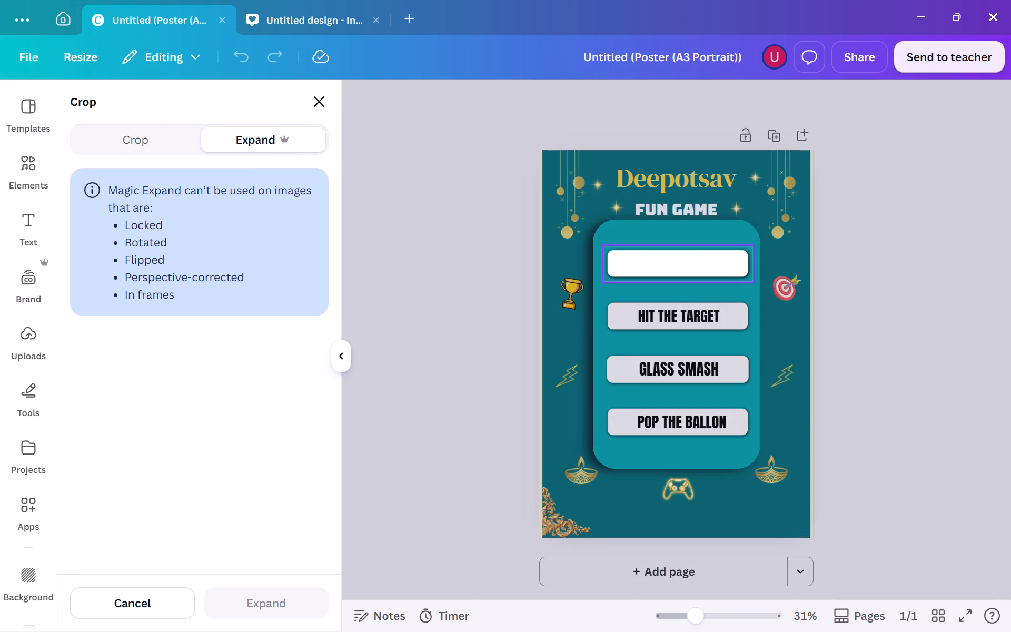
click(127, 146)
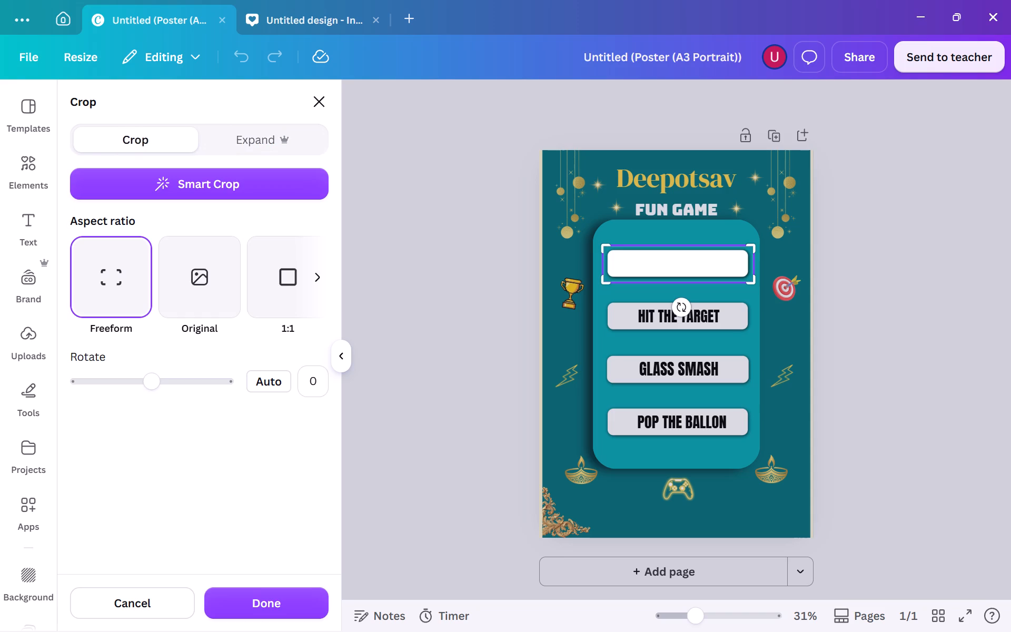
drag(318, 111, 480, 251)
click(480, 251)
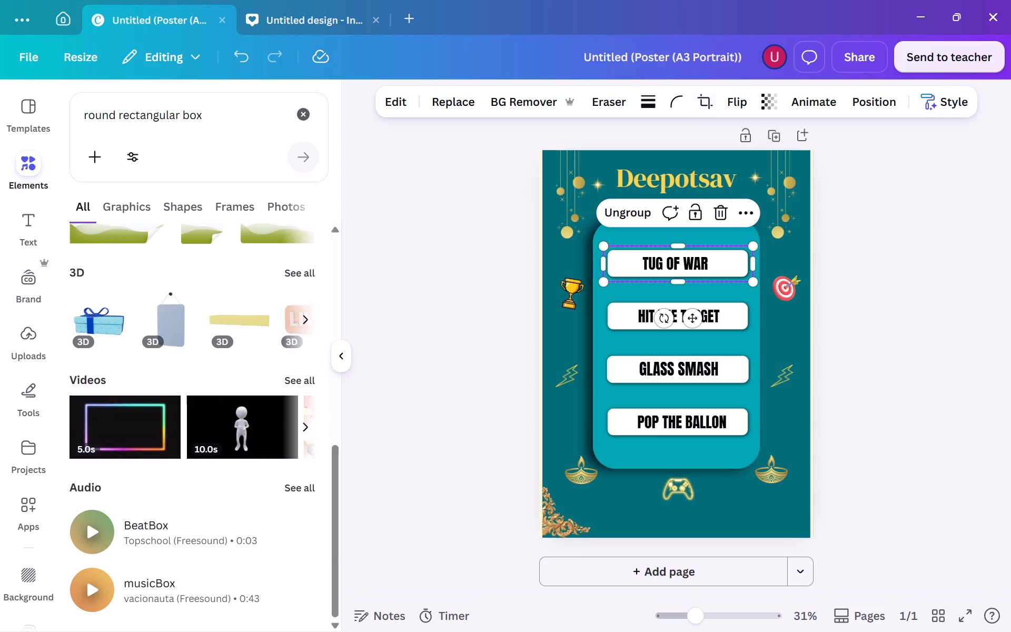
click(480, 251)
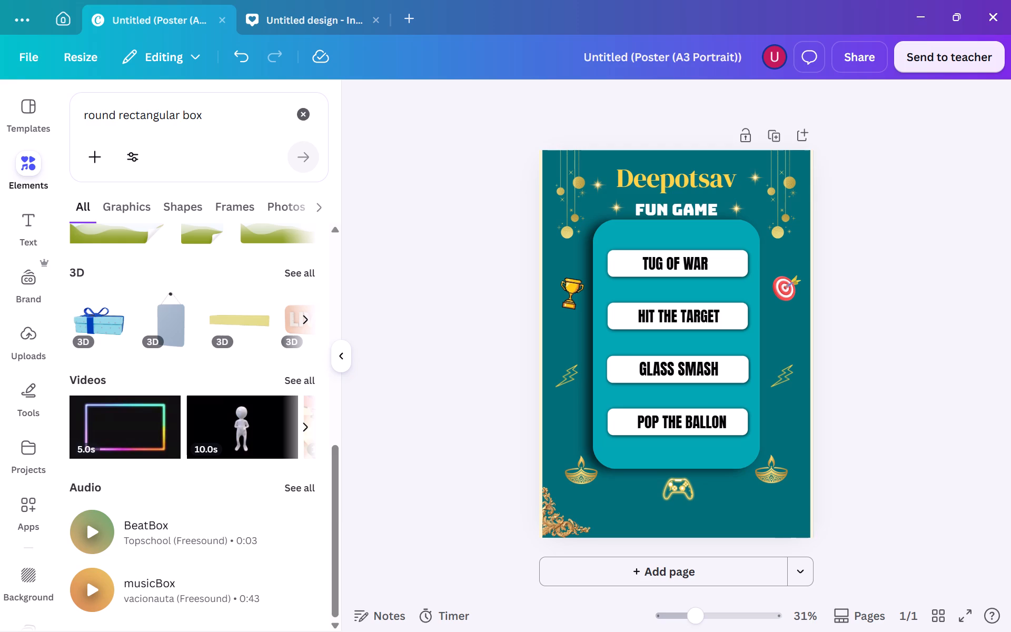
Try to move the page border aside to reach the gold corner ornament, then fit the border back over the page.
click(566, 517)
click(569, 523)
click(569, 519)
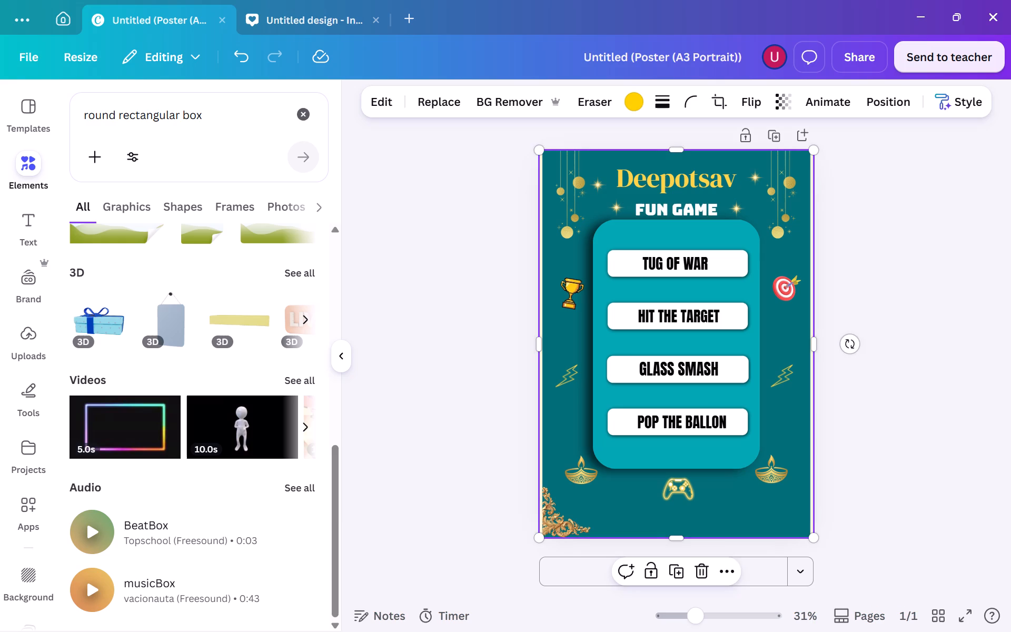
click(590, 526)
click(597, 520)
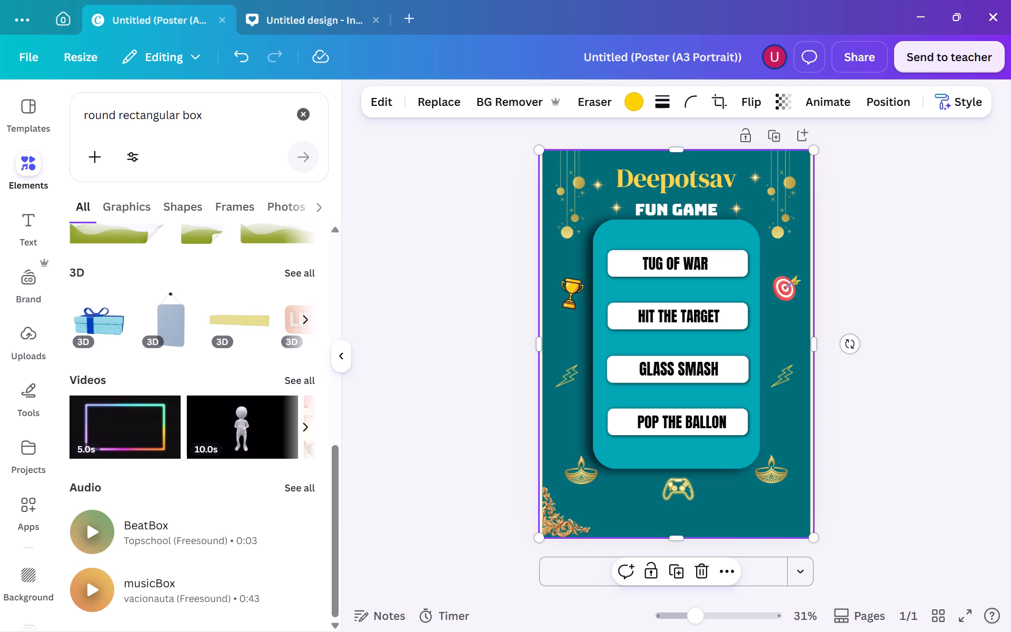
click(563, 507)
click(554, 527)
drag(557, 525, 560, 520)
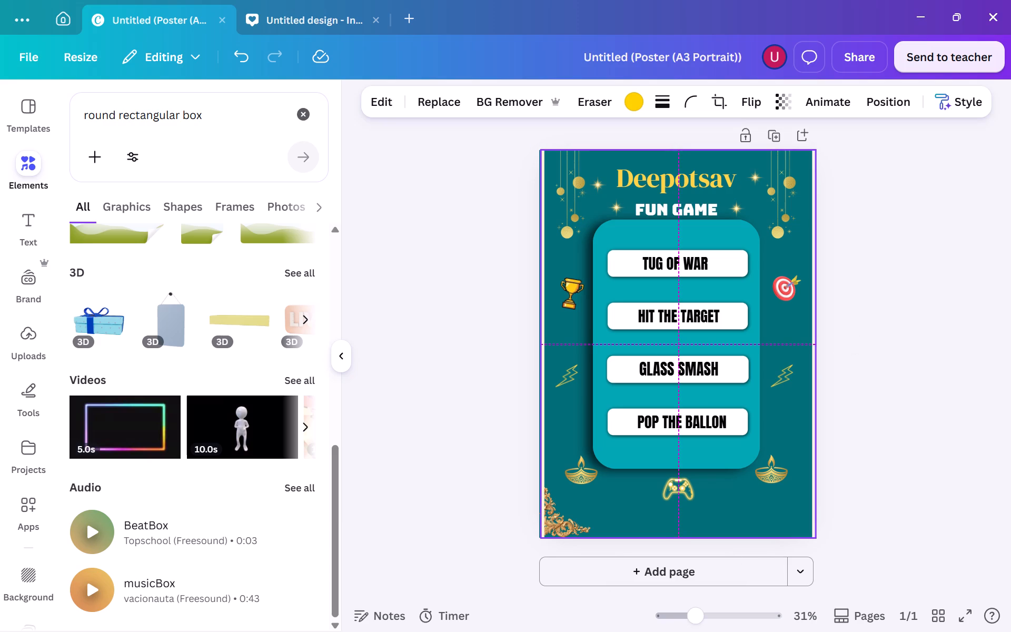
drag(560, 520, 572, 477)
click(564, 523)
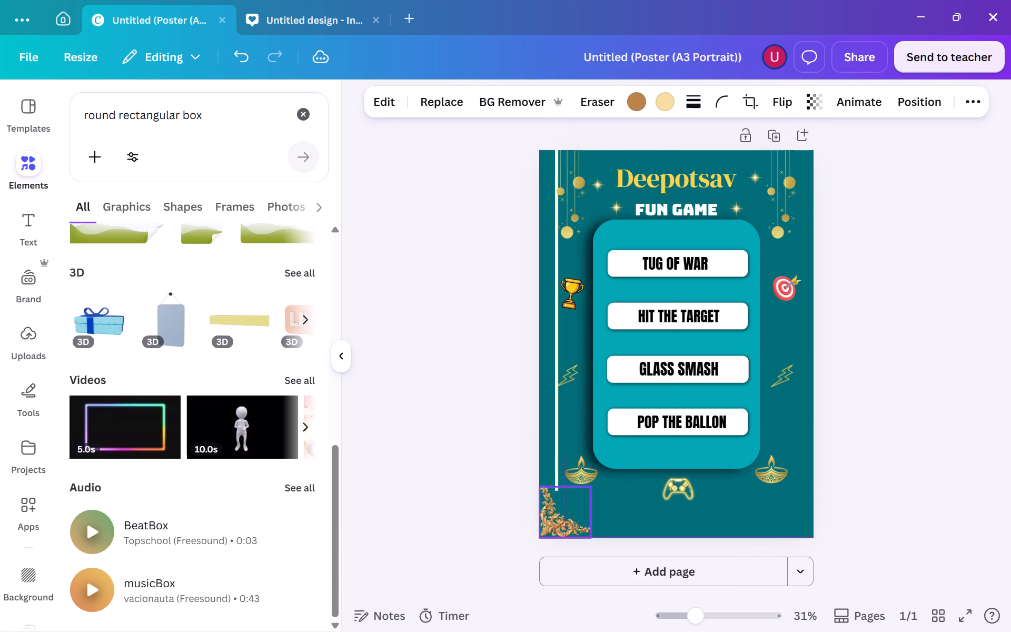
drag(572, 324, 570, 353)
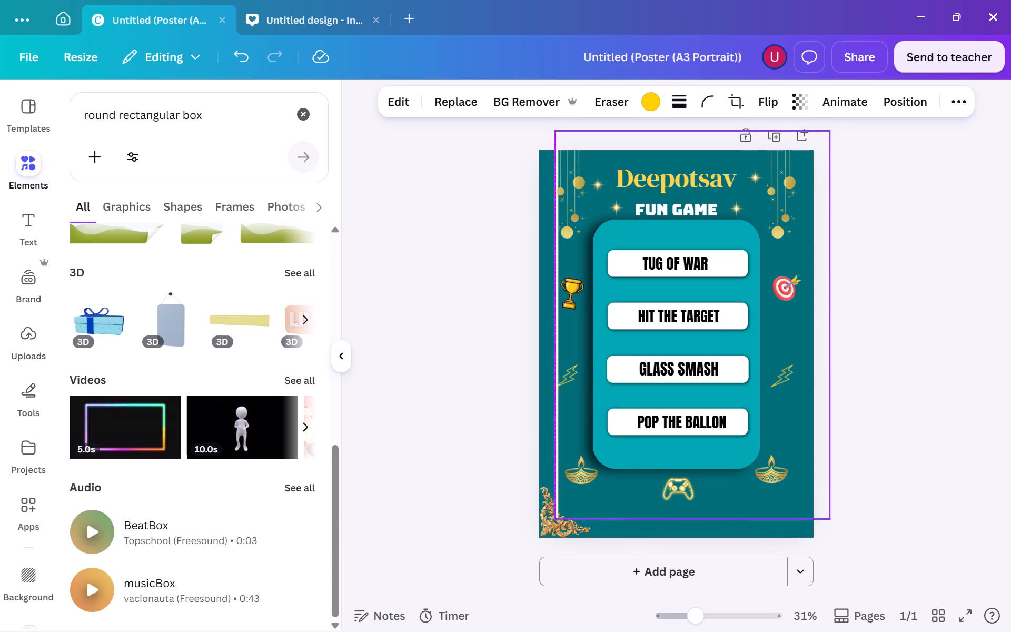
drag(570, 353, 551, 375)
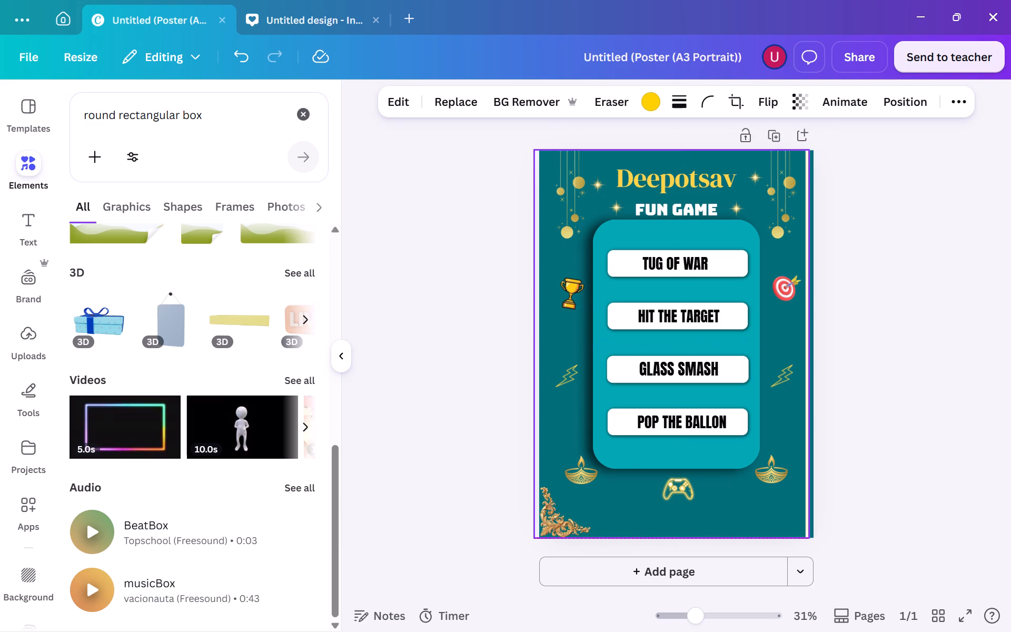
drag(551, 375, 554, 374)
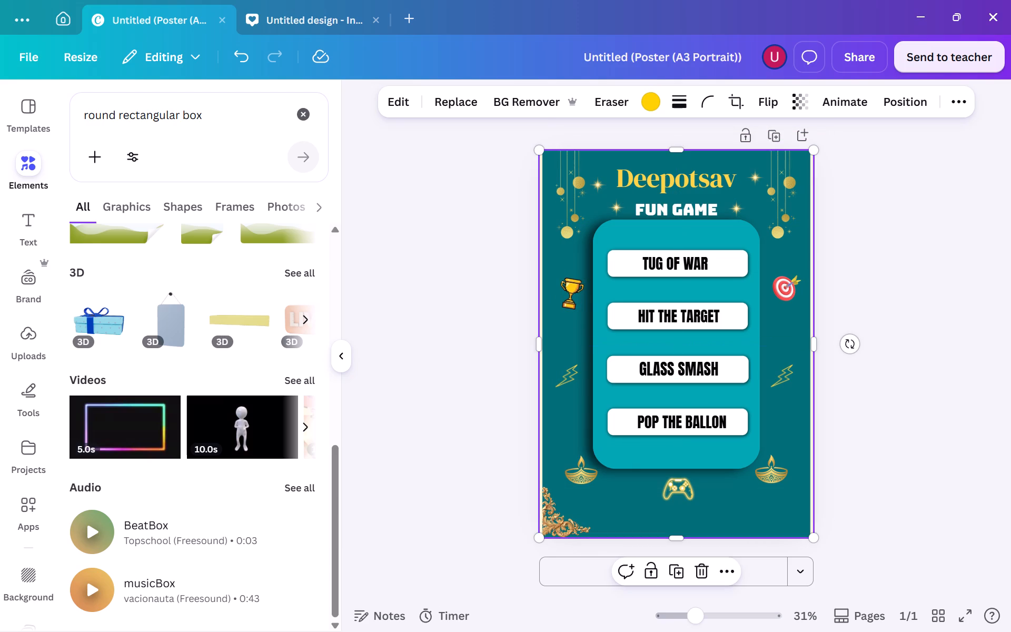
Shift the page border off the gold corner ornament and move the ornament slightly inward from the poster's bottom-left corner.
drag(574, 523, 594, 498)
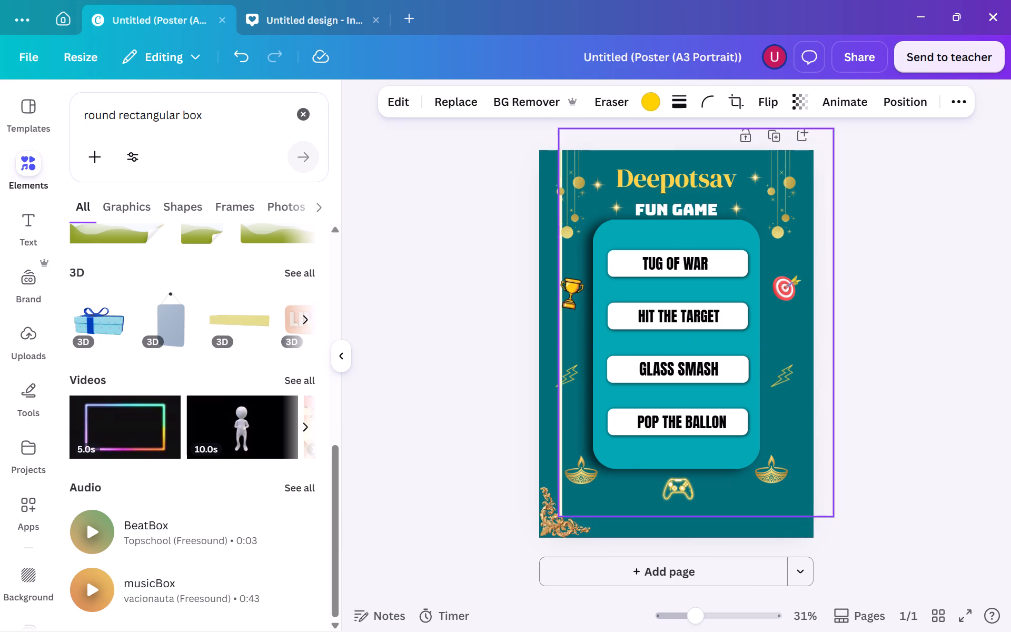
drag(594, 498, 598, 487)
drag(576, 520, 582, 516)
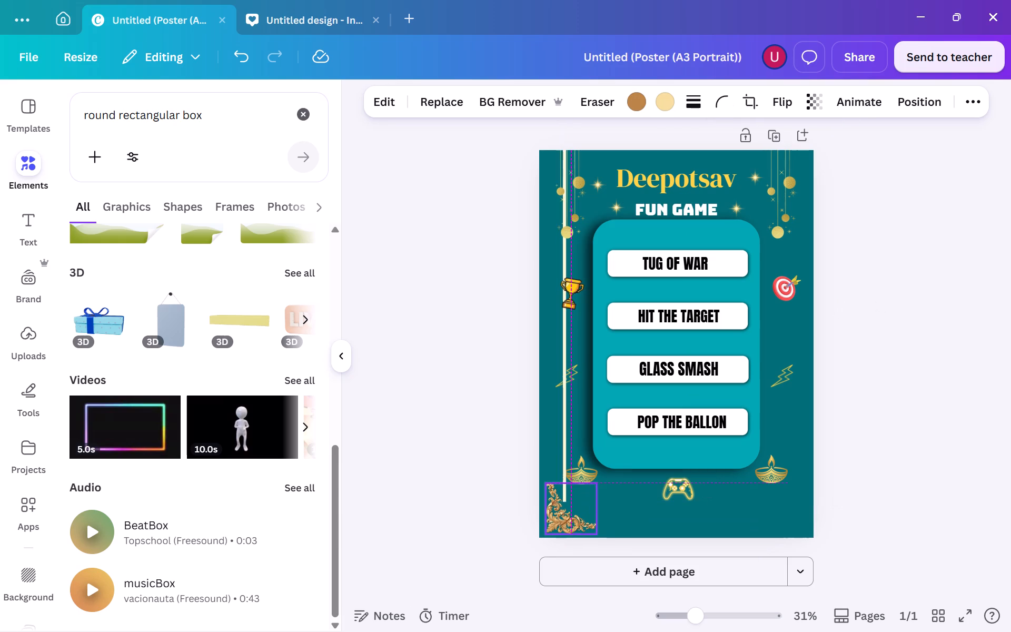
drag(582, 516, 581, 513)
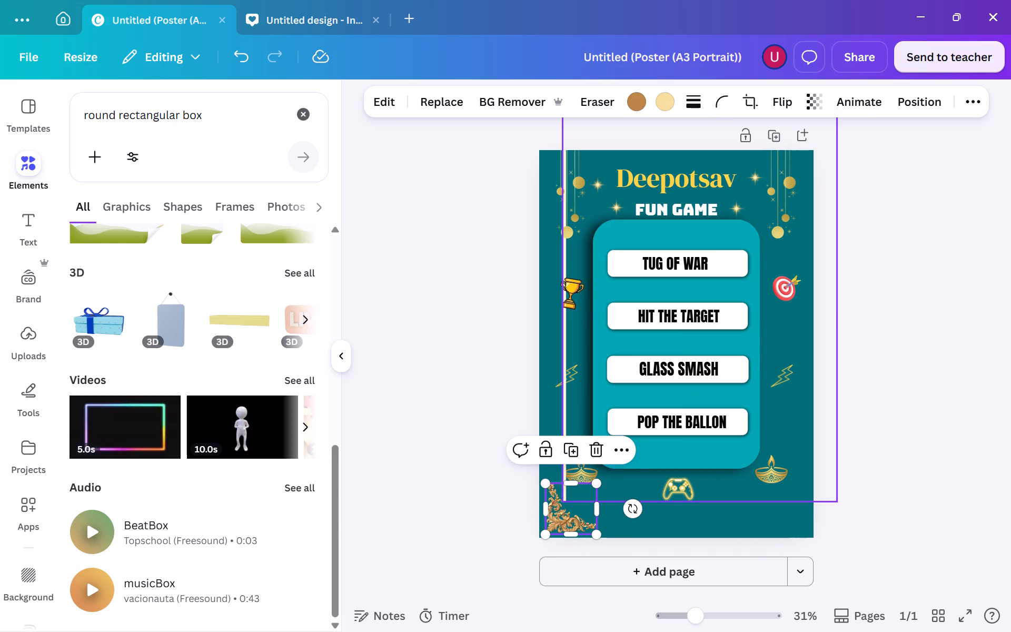
Move the page border back into alignment with the poster's edges and deselect it.
drag(584, 351, 562, 387)
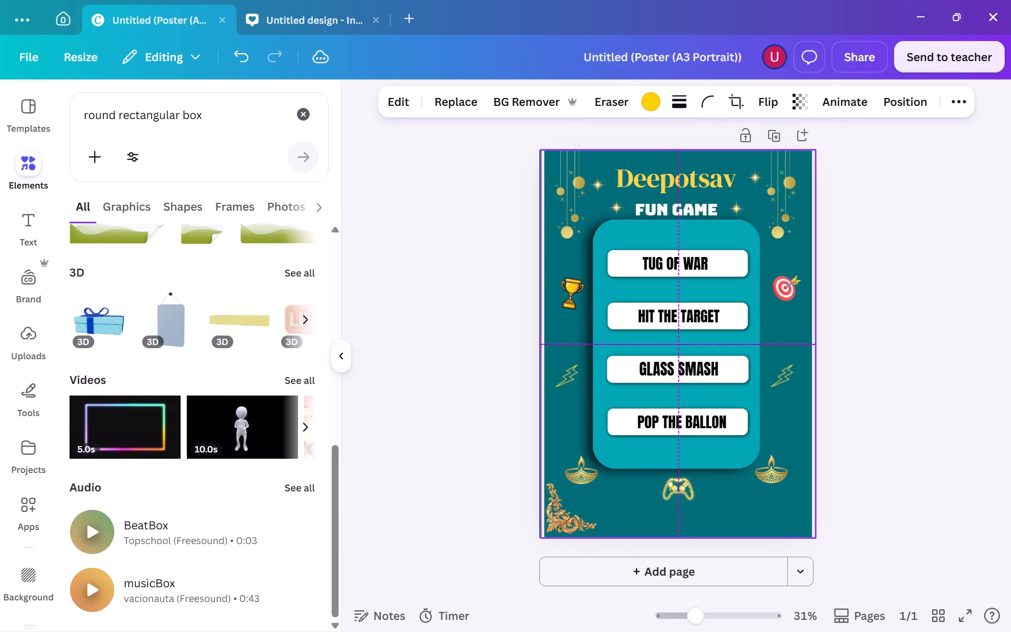
drag(562, 387, 560, 385)
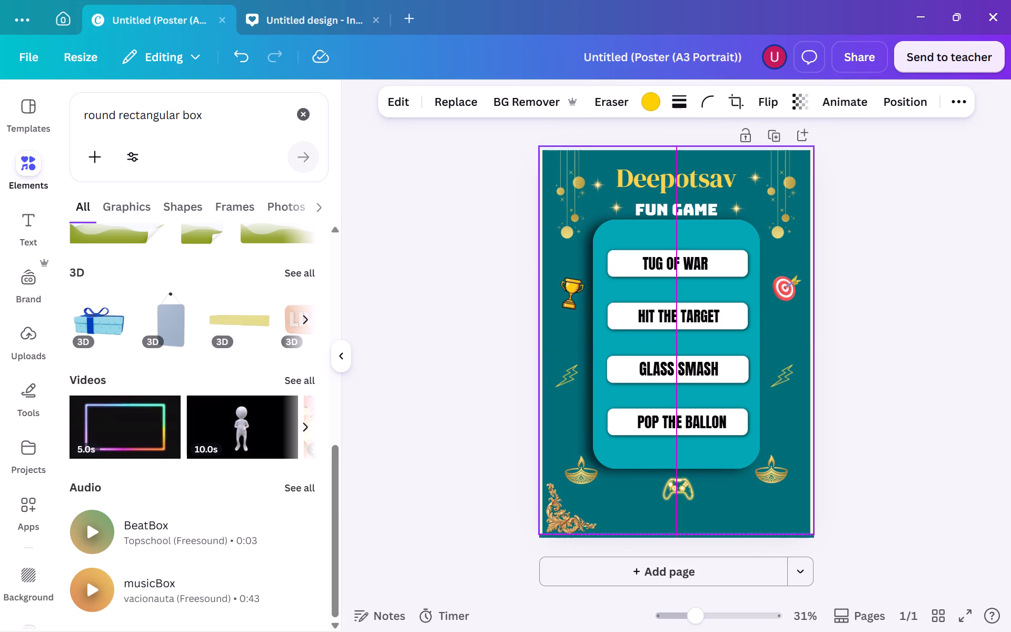
drag(560, 385, 560, 389)
click(905, 313)
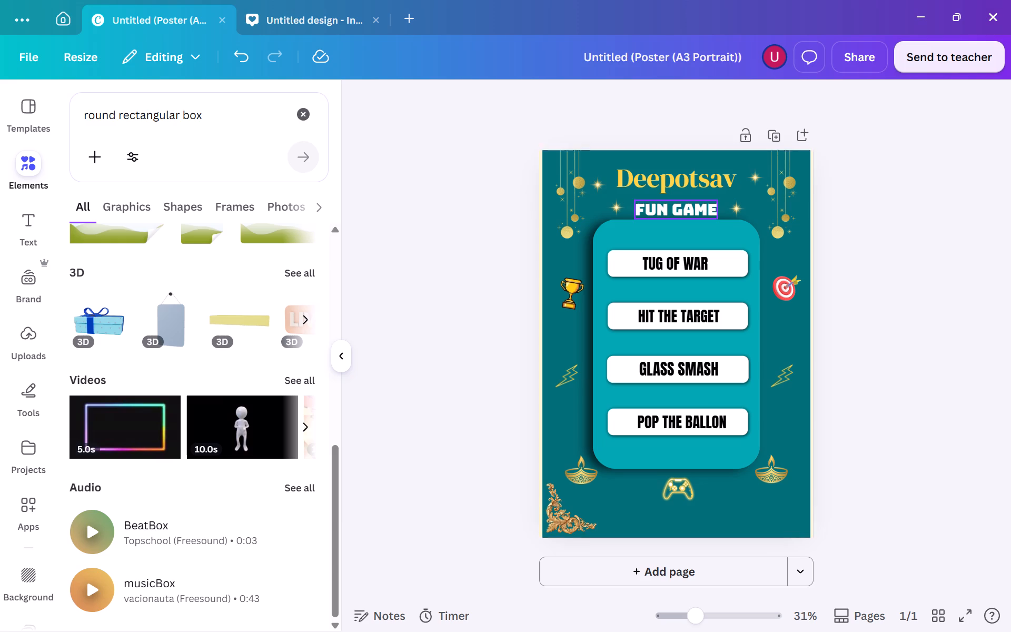
Move the page border toward the poster's right side, clear of most of the rounded teal panel.
click(671, 231)
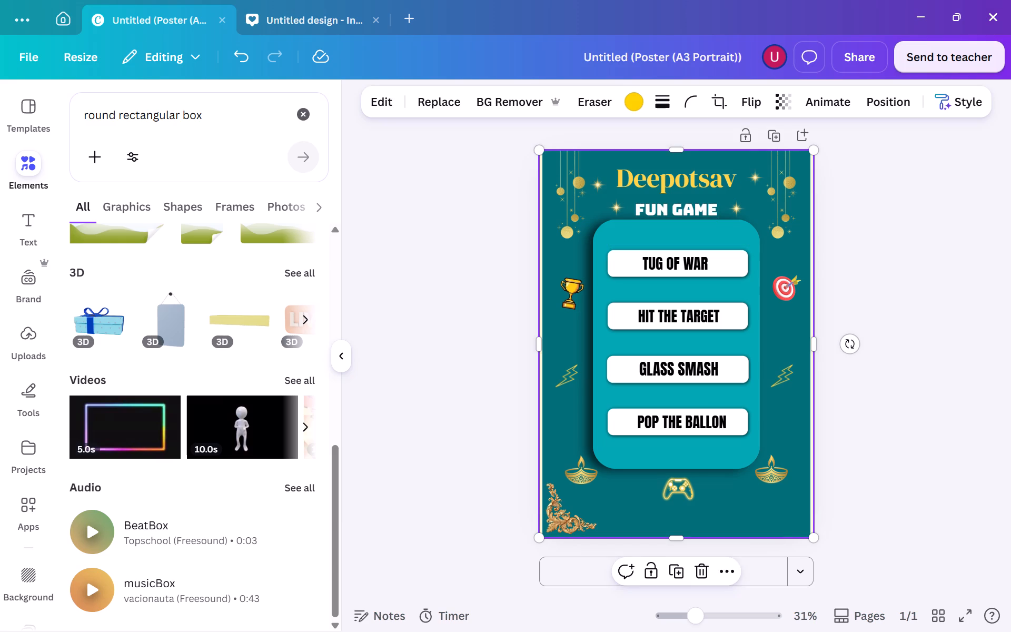
drag(558, 324, 767, 269)
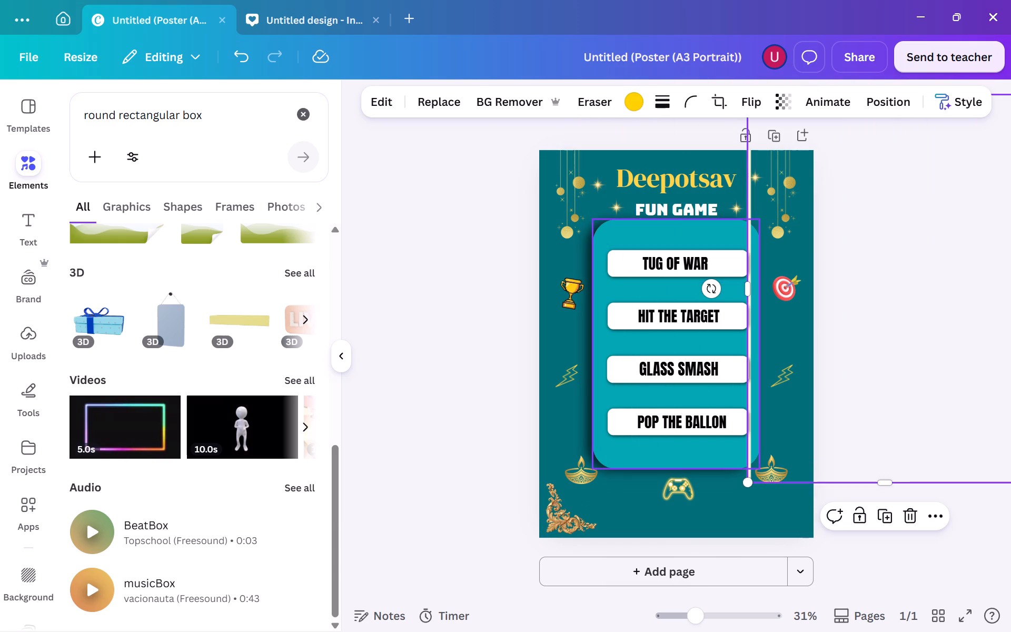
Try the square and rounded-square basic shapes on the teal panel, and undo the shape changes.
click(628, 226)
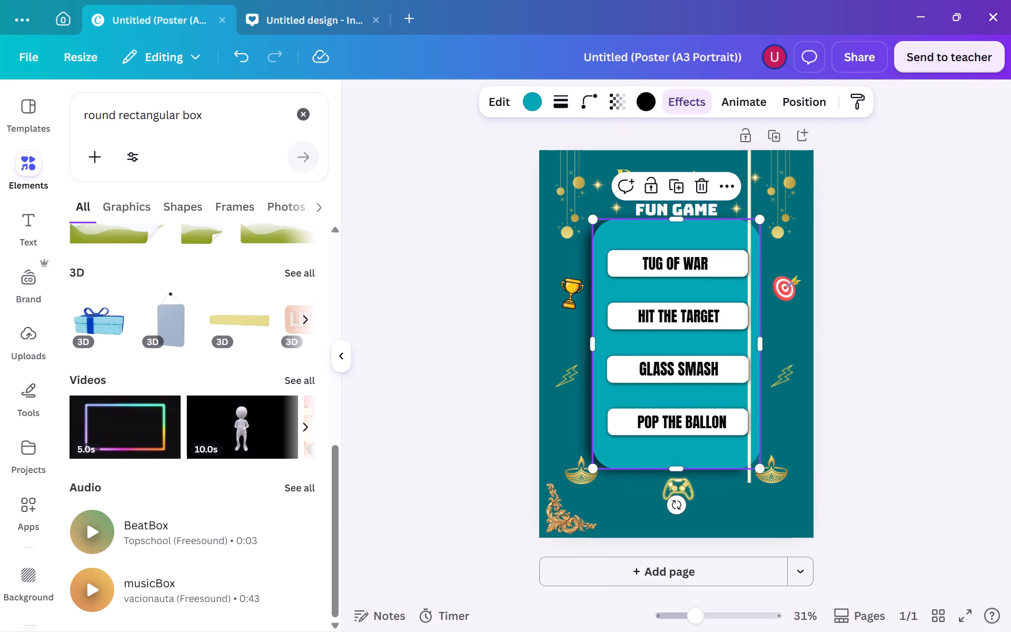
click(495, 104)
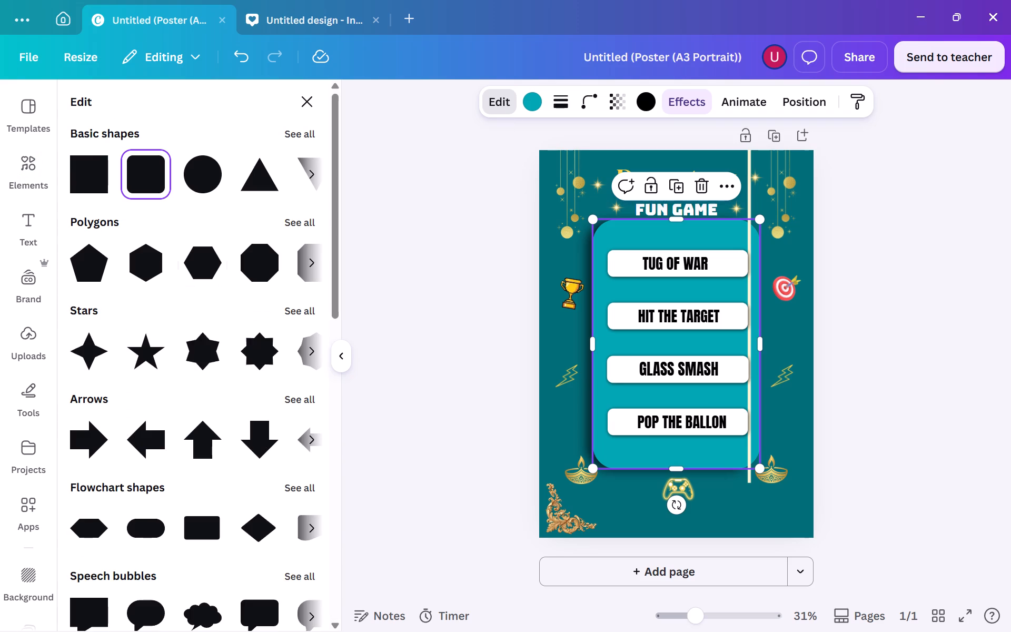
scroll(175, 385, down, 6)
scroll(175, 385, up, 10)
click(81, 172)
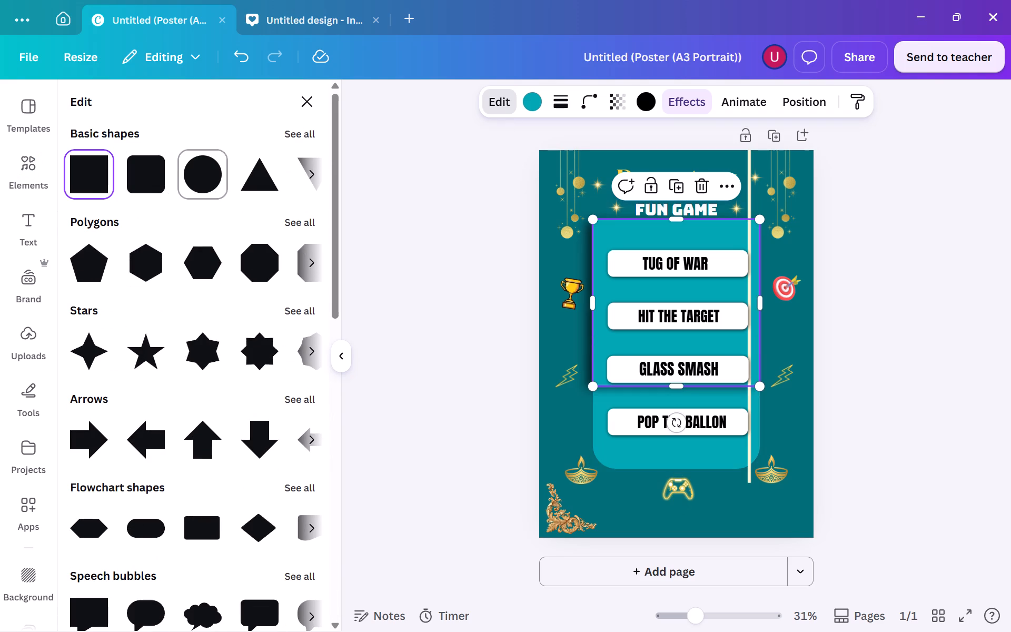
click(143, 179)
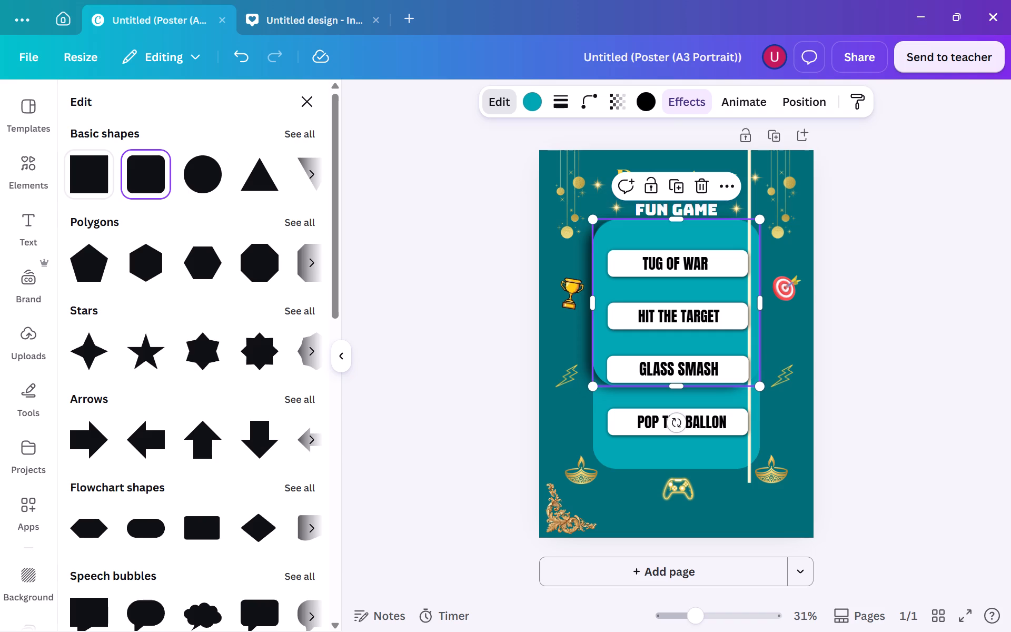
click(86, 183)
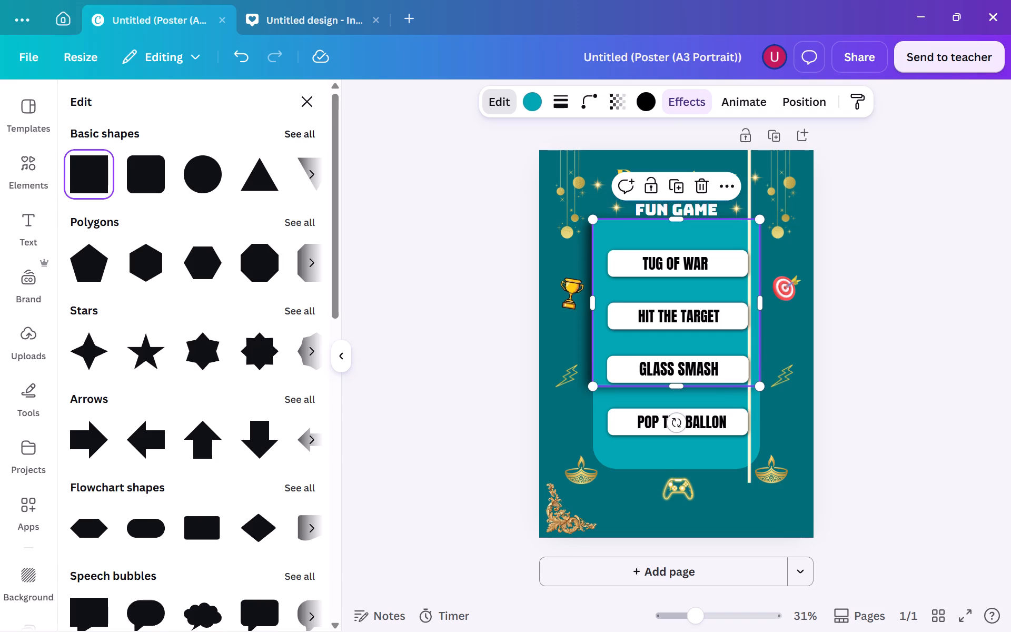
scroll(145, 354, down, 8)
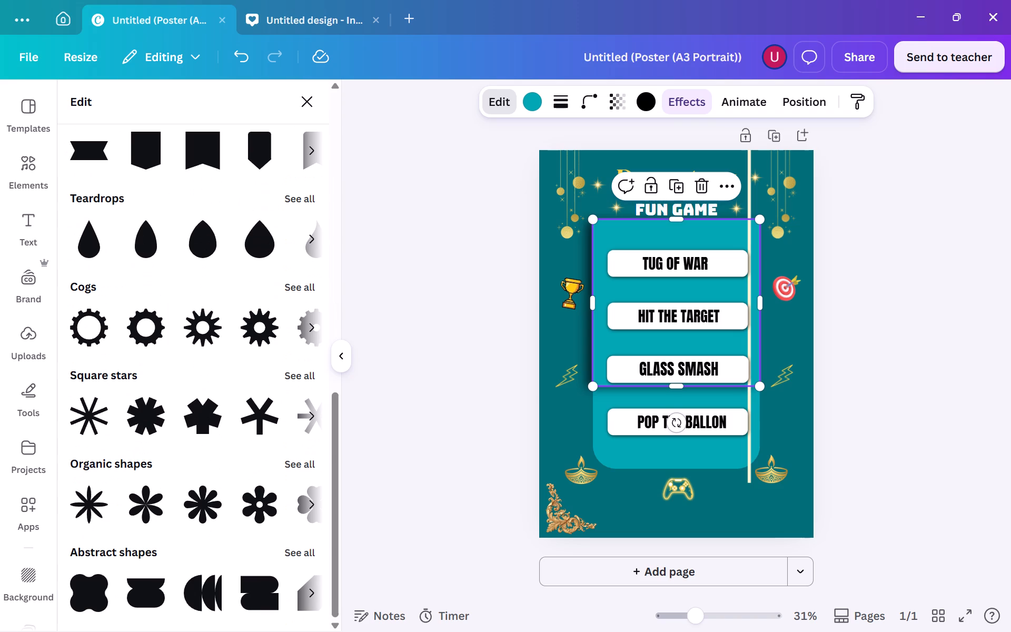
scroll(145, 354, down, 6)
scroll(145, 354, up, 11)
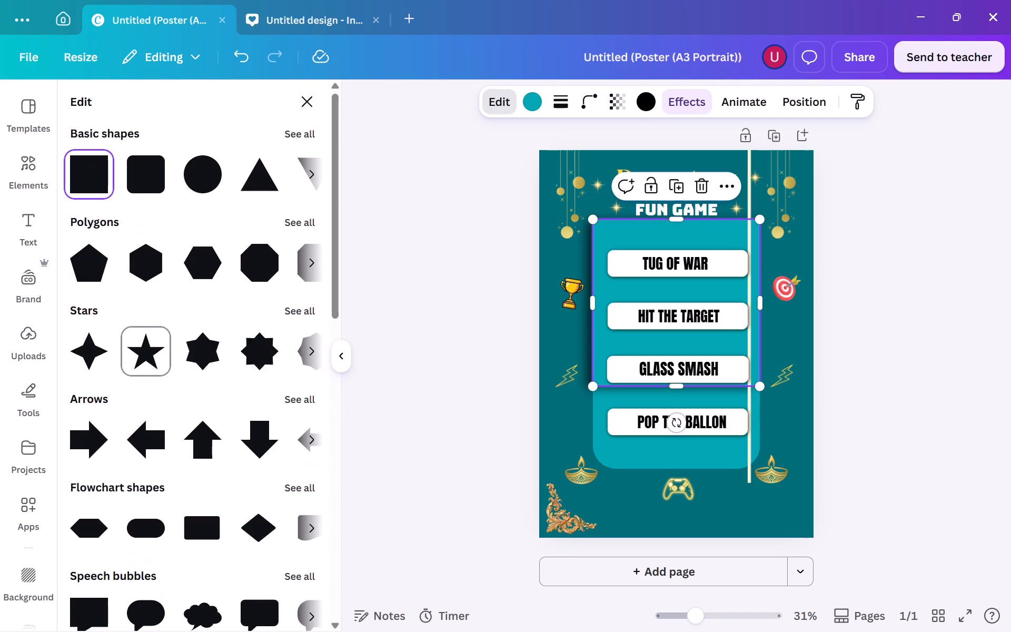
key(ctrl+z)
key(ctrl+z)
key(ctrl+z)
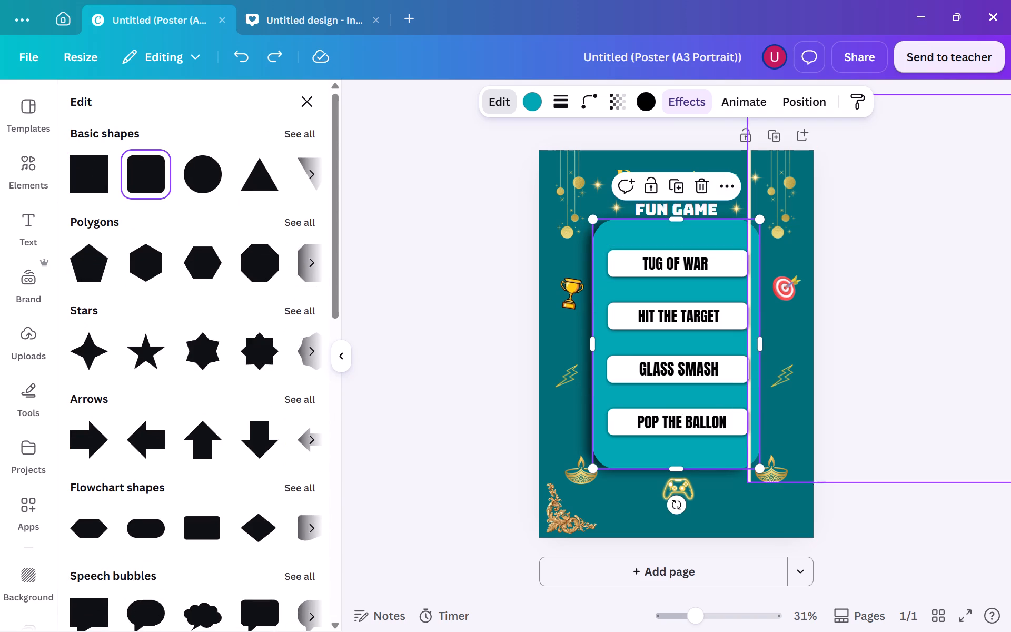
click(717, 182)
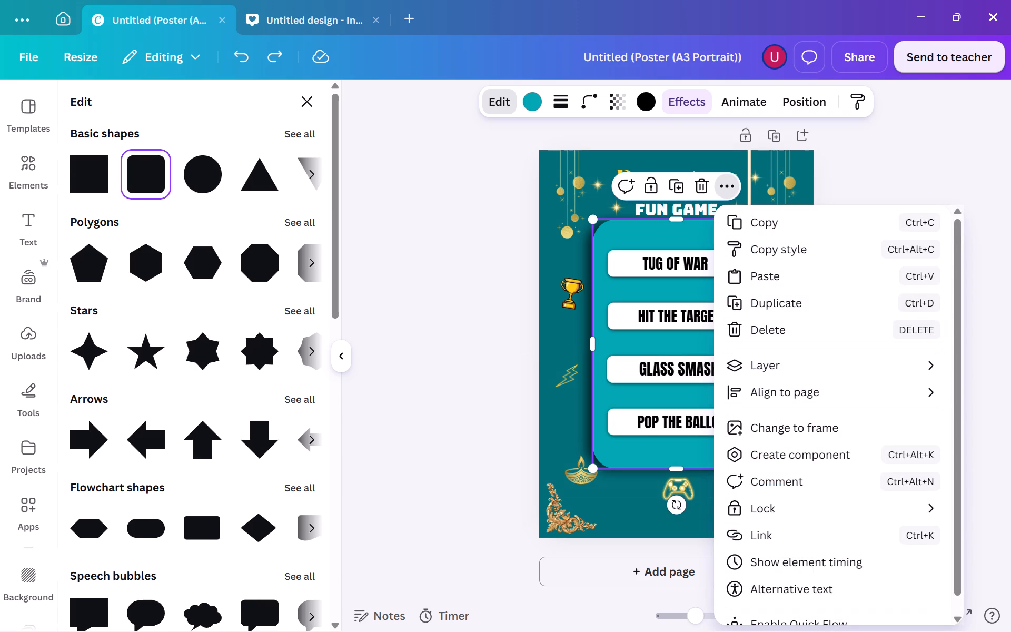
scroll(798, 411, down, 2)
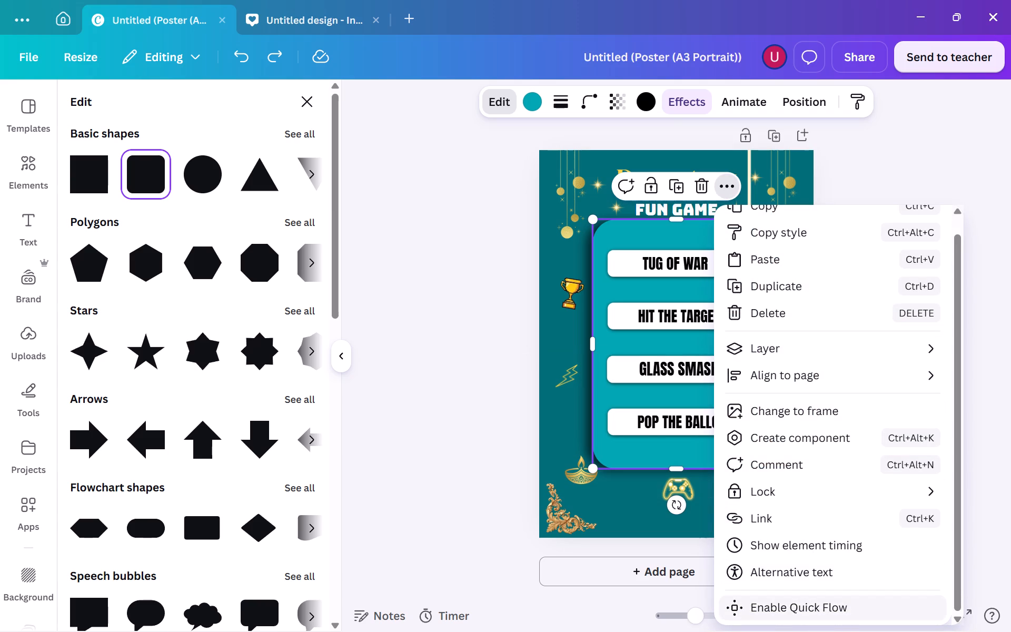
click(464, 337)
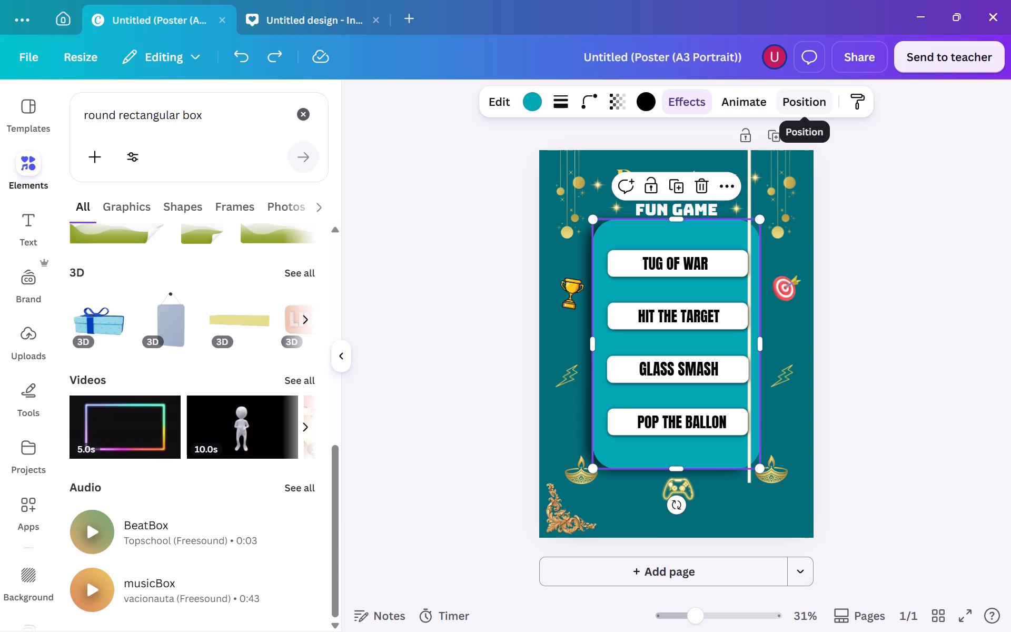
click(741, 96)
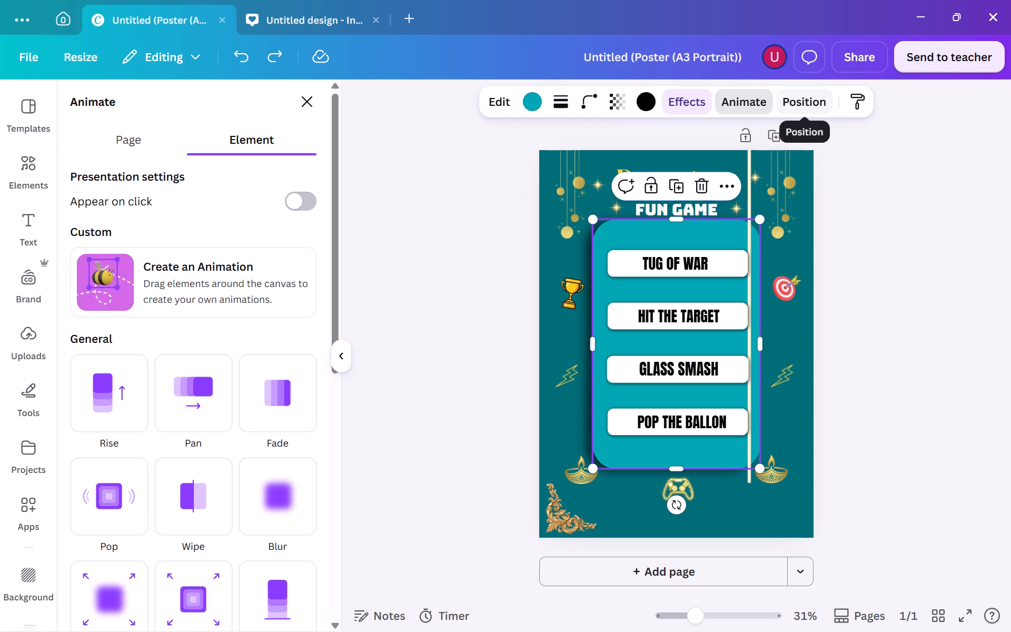
Adjust the teal panel's Drop shadow effect to direction -16 and offset 45.
click(682, 96)
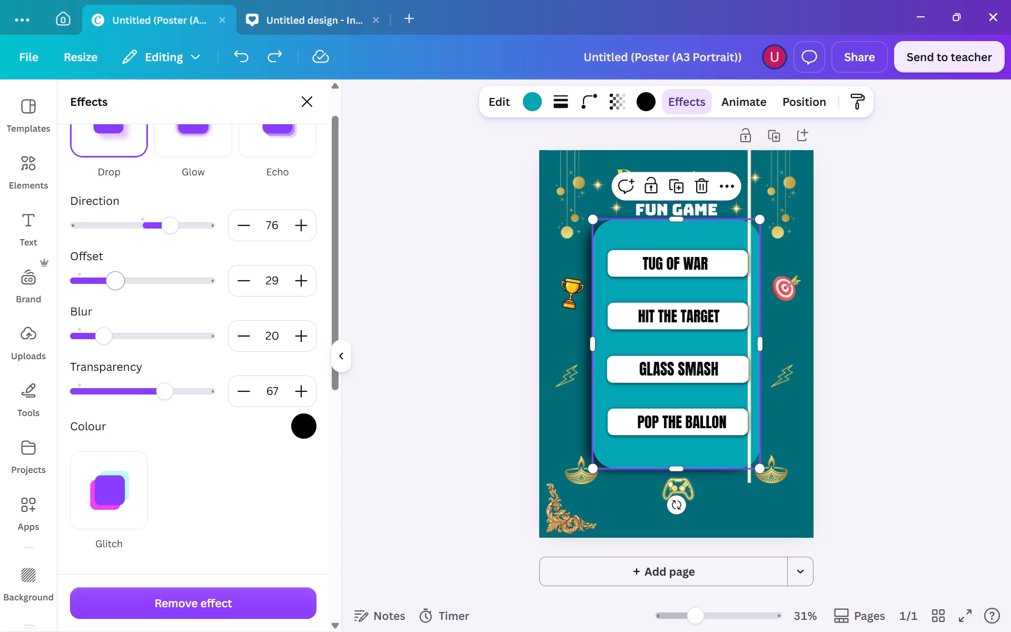
drag(108, 274, 186, 284)
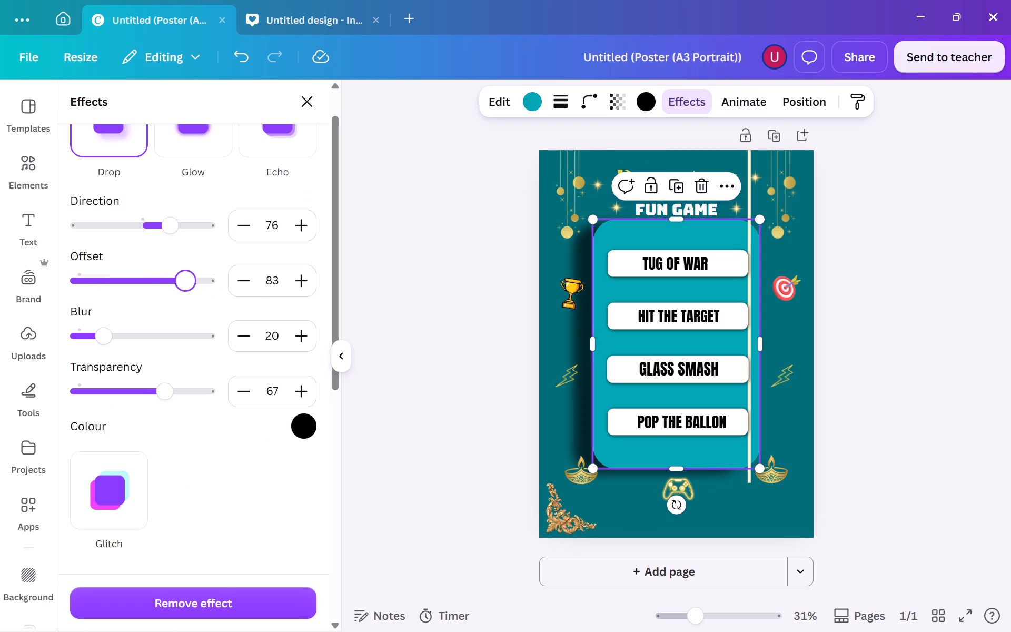
drag(186, 284, 136, 282)
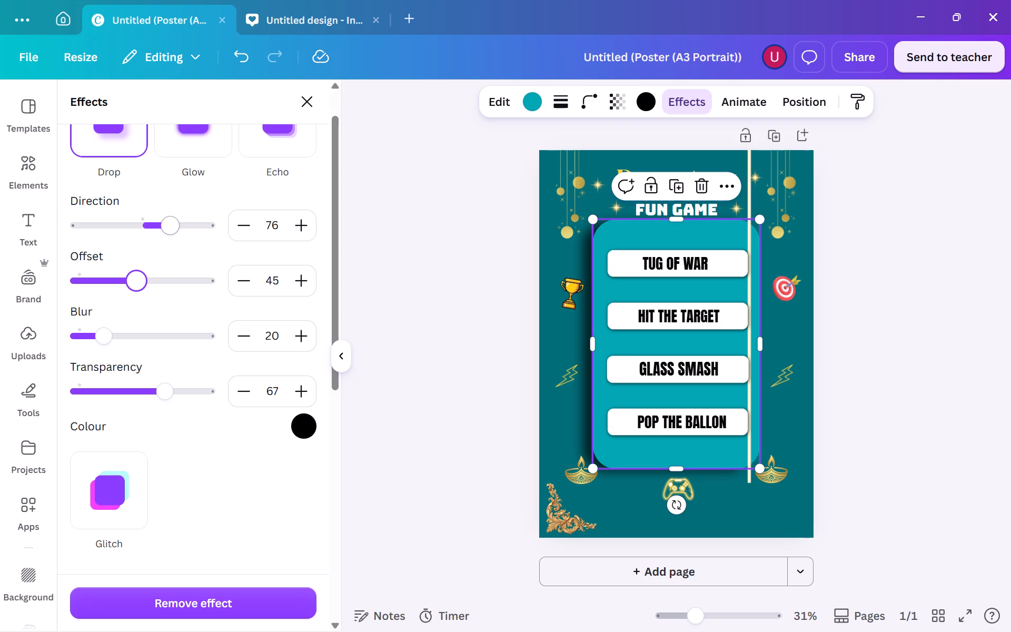
drag(176, 234, 182, 230)
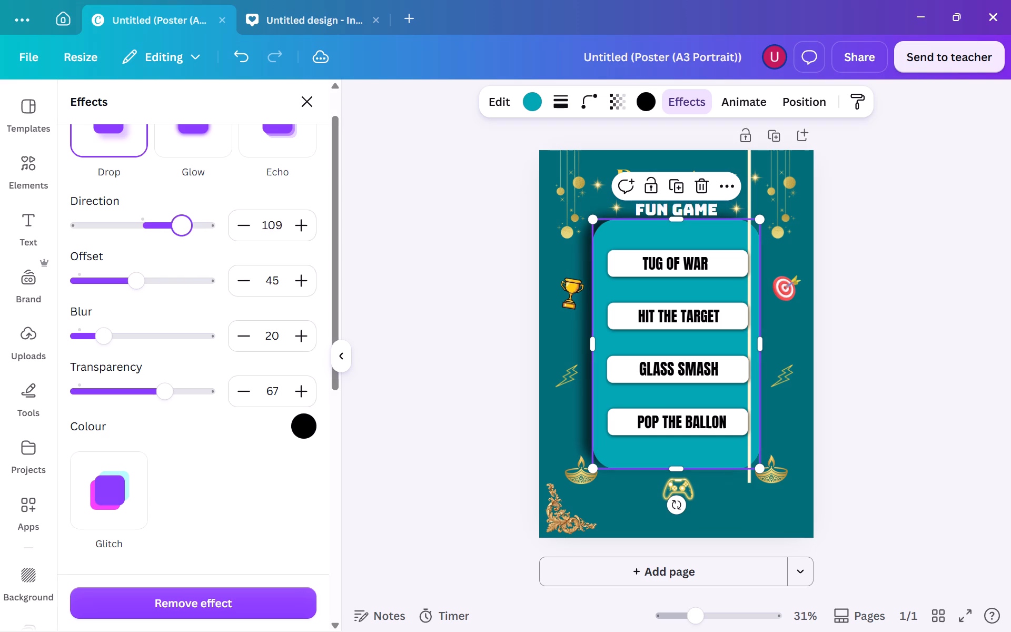
drag(182, 230, 126, 222)
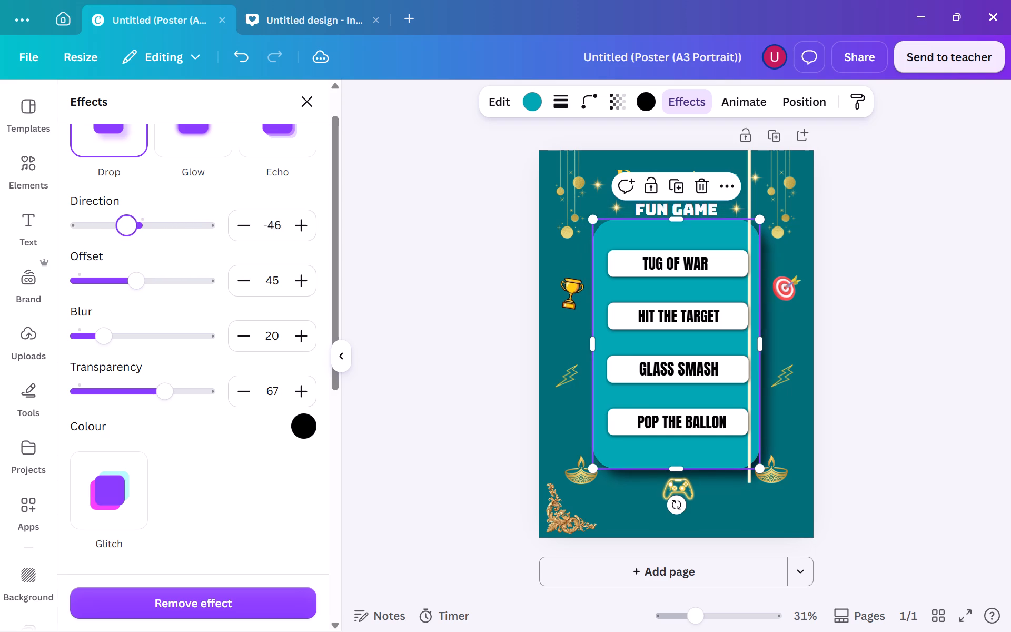
drag(126, 222, 135, 214)
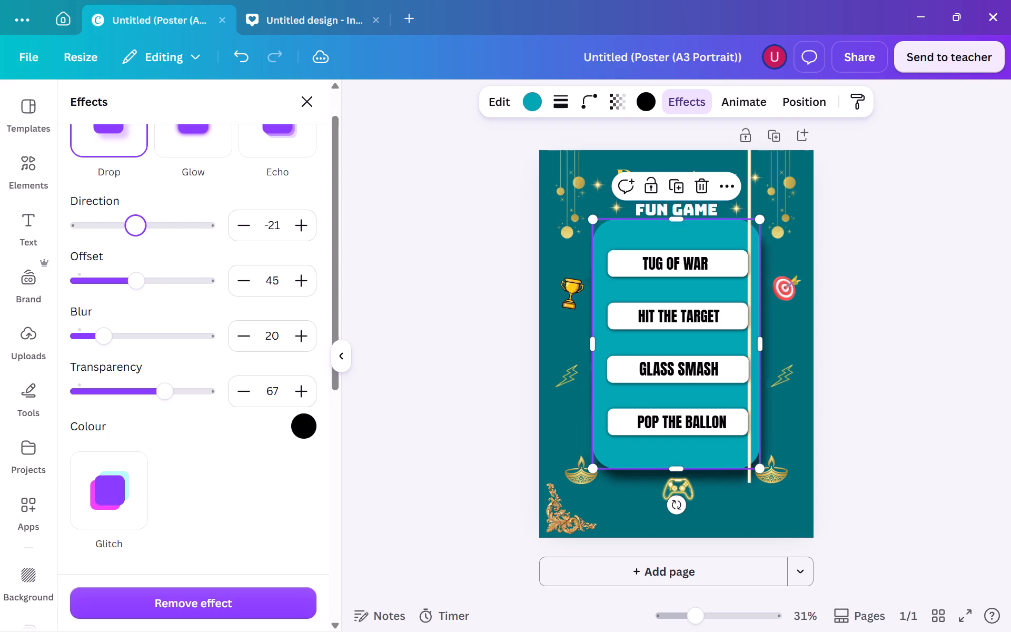
drag(135, 214, 137, 215)
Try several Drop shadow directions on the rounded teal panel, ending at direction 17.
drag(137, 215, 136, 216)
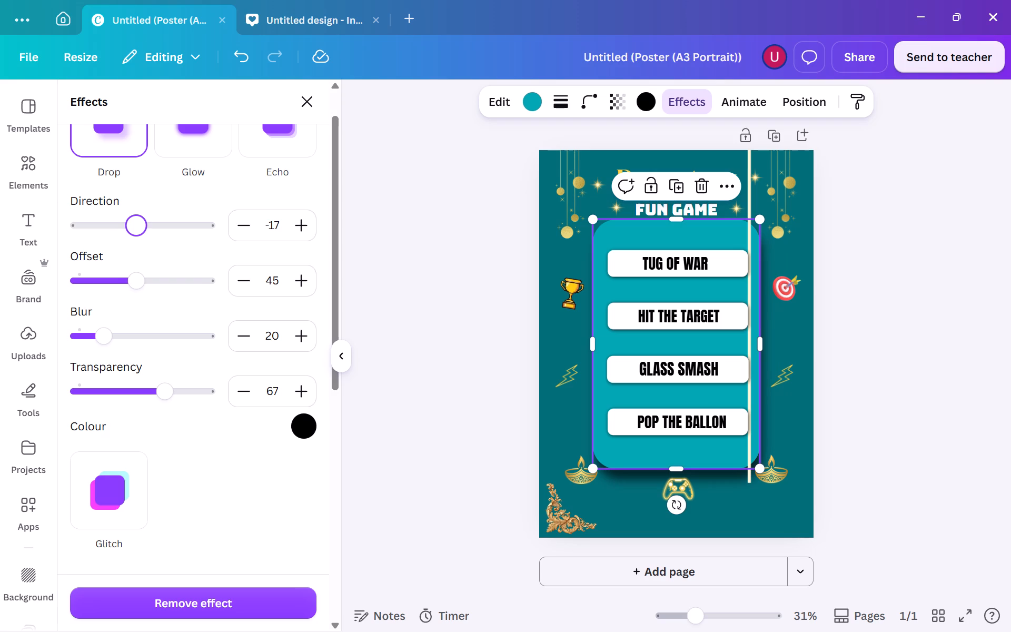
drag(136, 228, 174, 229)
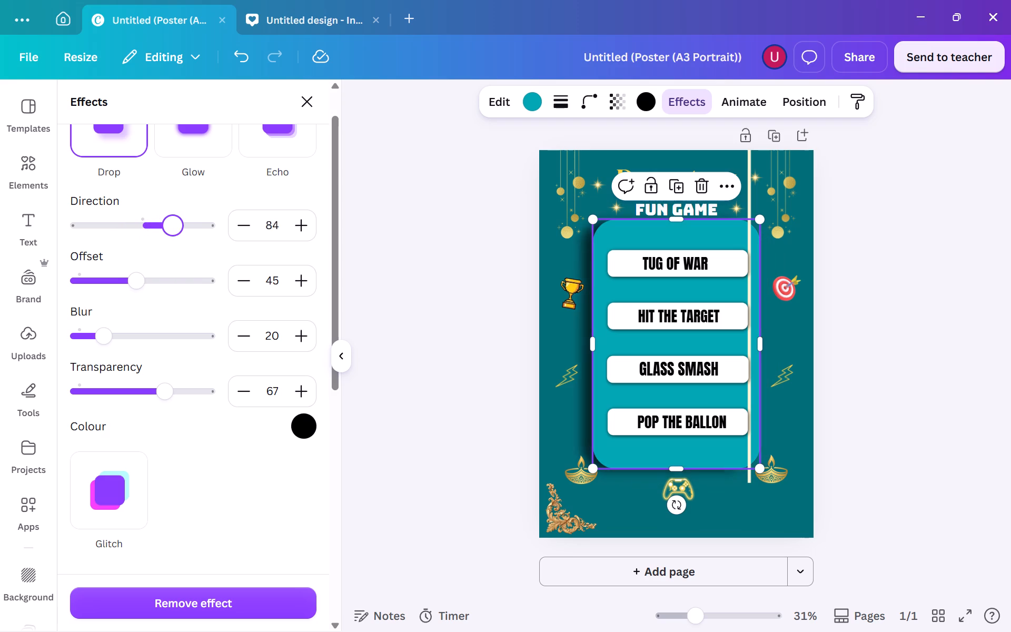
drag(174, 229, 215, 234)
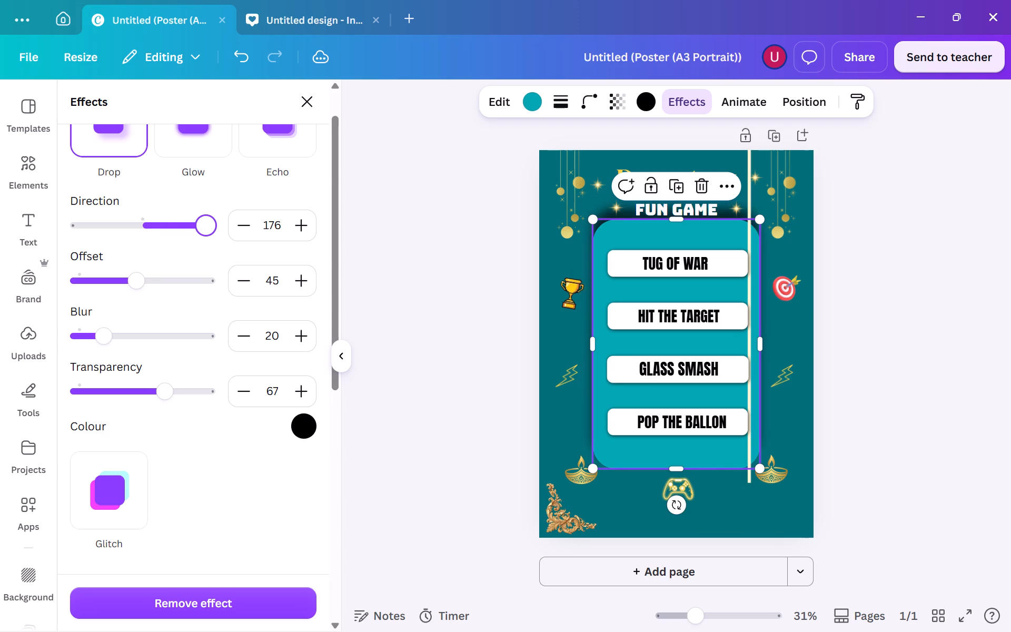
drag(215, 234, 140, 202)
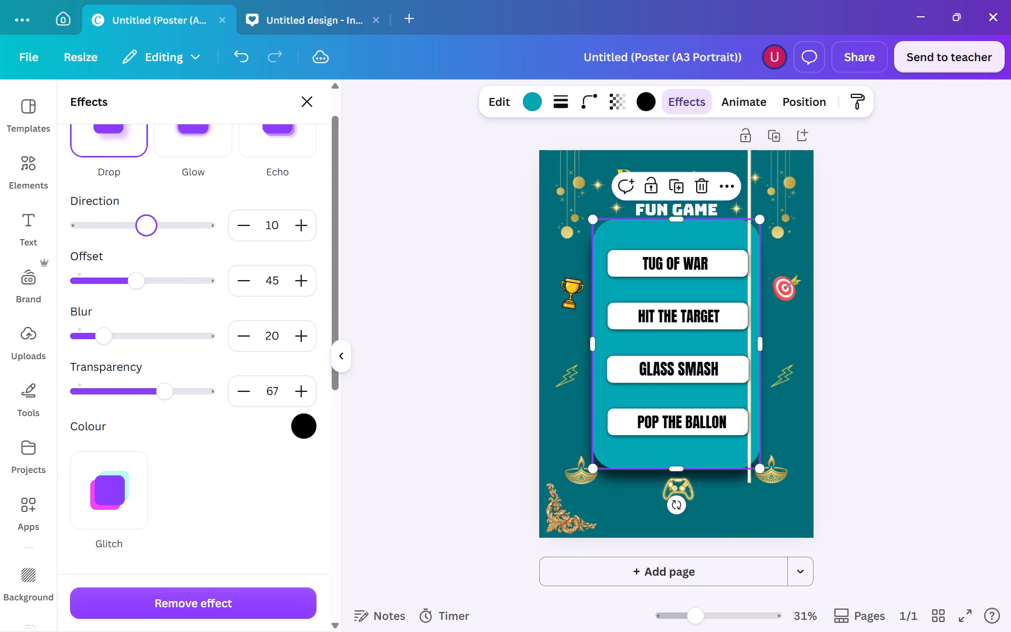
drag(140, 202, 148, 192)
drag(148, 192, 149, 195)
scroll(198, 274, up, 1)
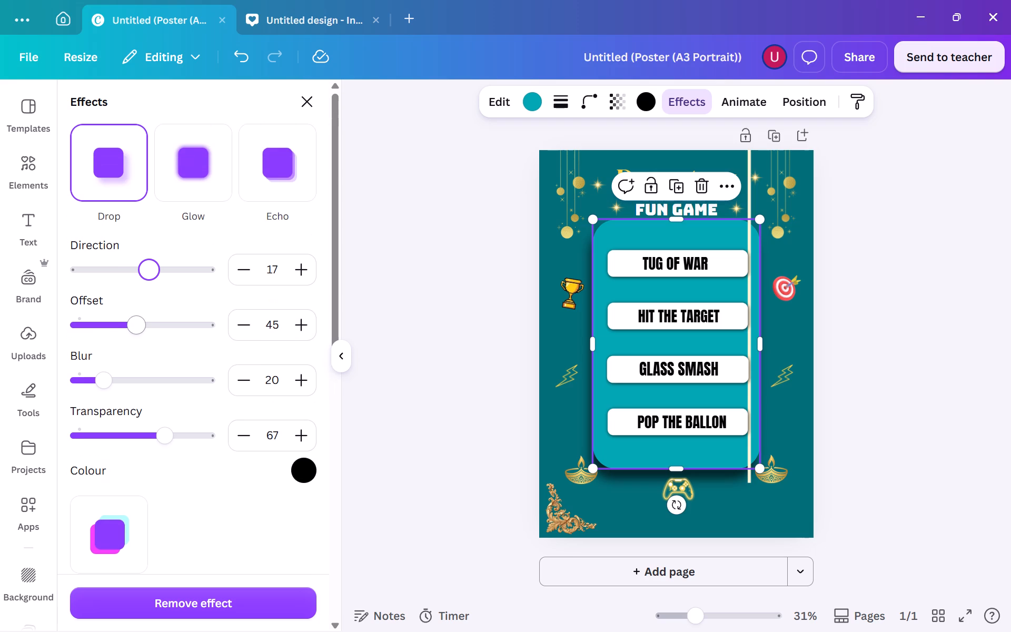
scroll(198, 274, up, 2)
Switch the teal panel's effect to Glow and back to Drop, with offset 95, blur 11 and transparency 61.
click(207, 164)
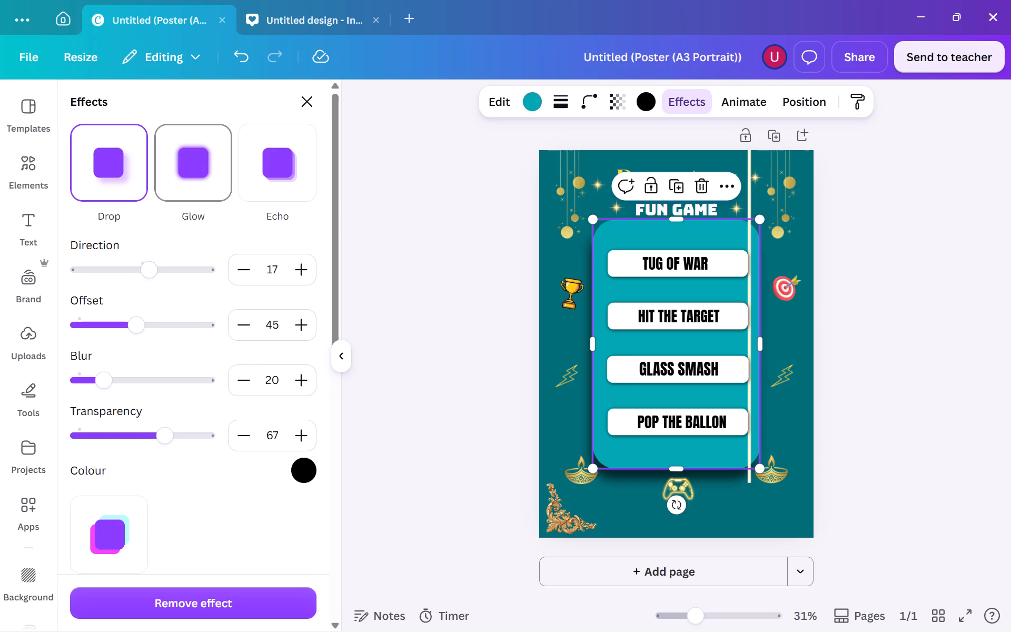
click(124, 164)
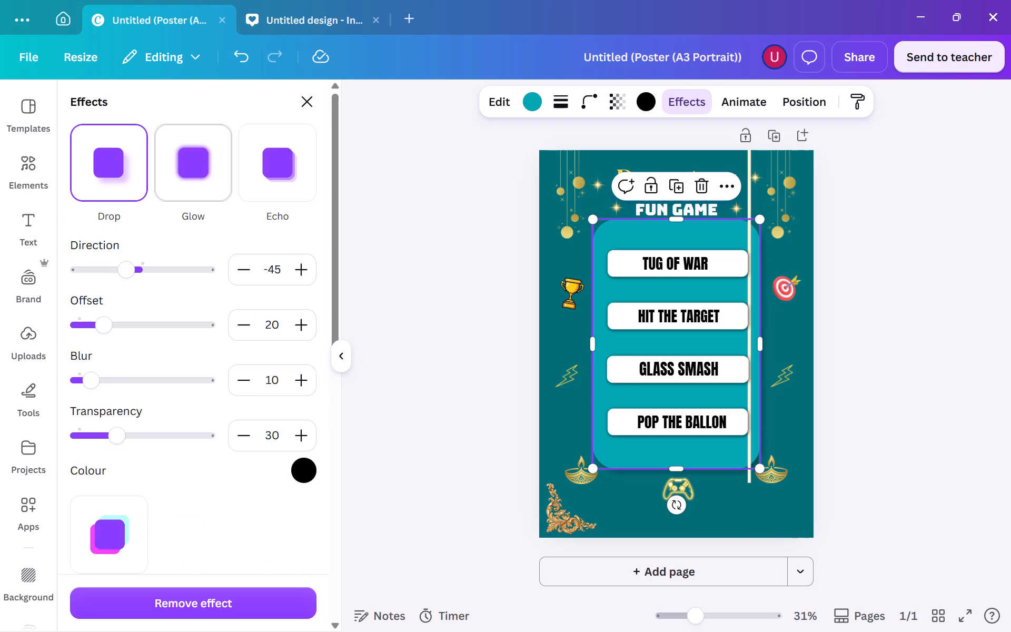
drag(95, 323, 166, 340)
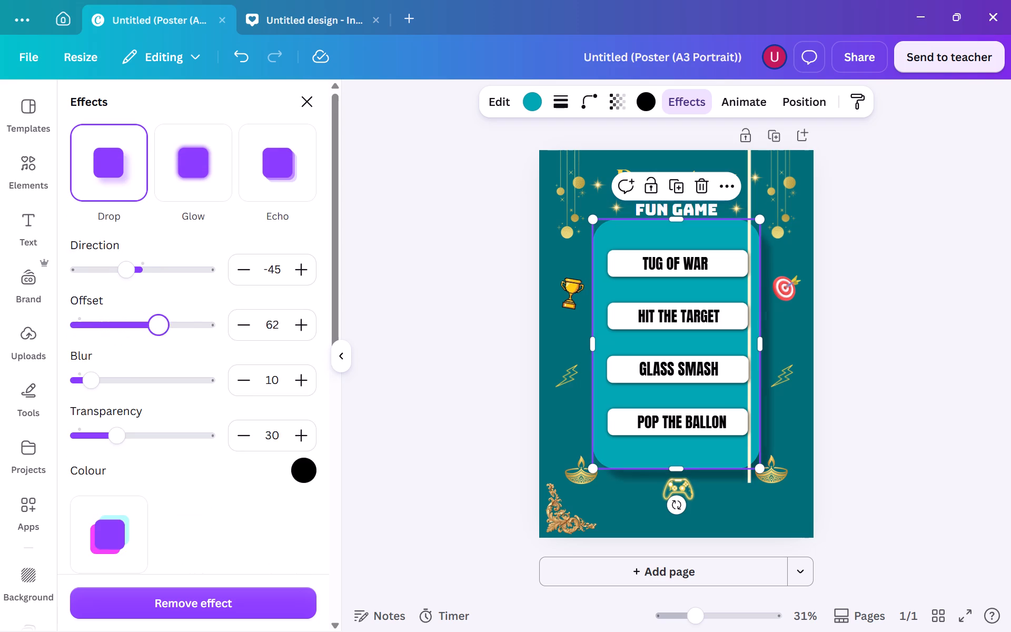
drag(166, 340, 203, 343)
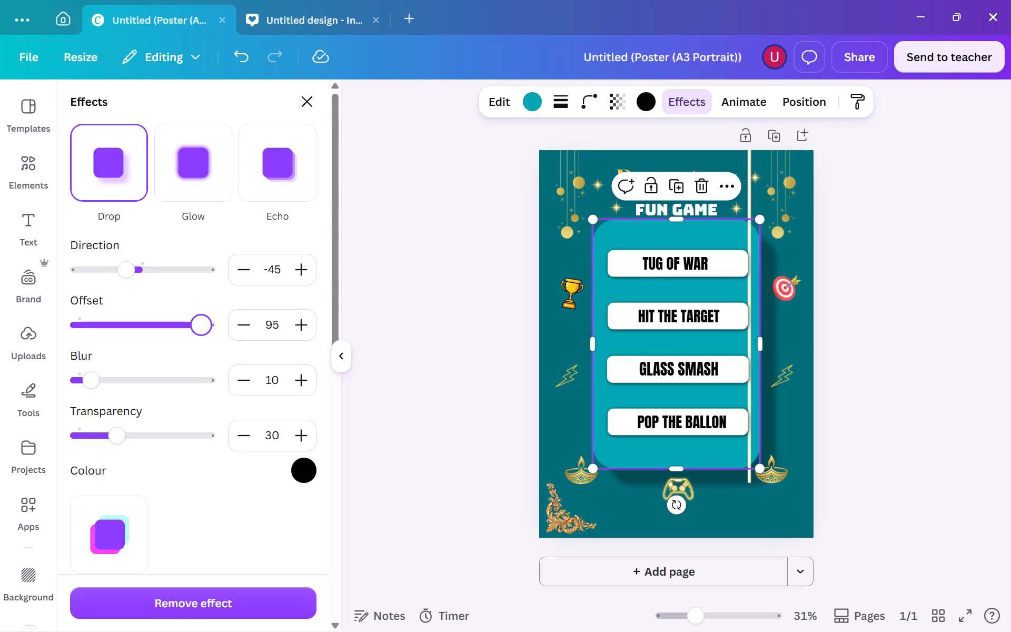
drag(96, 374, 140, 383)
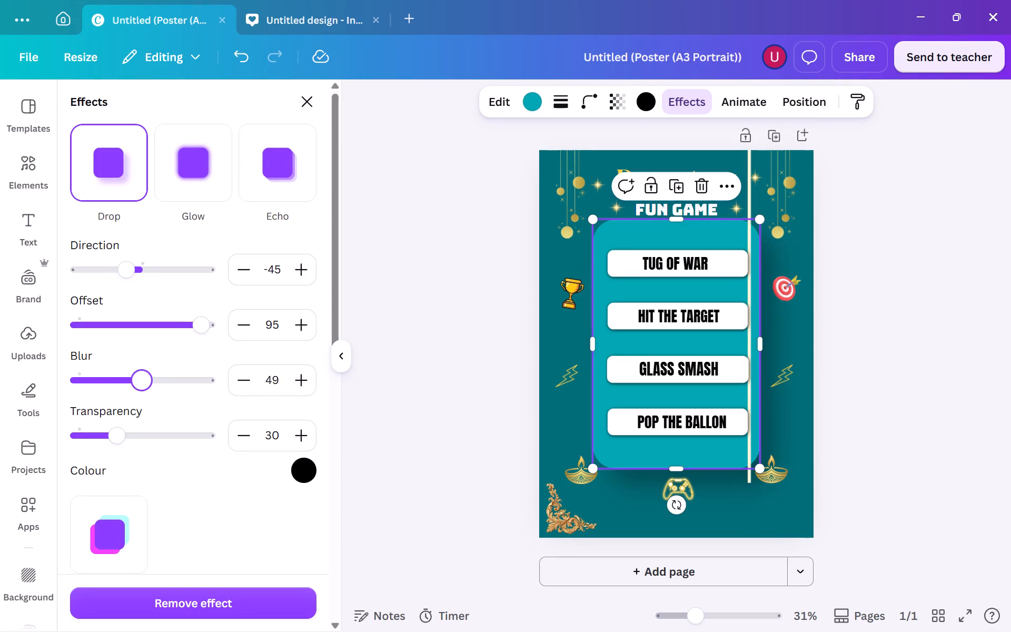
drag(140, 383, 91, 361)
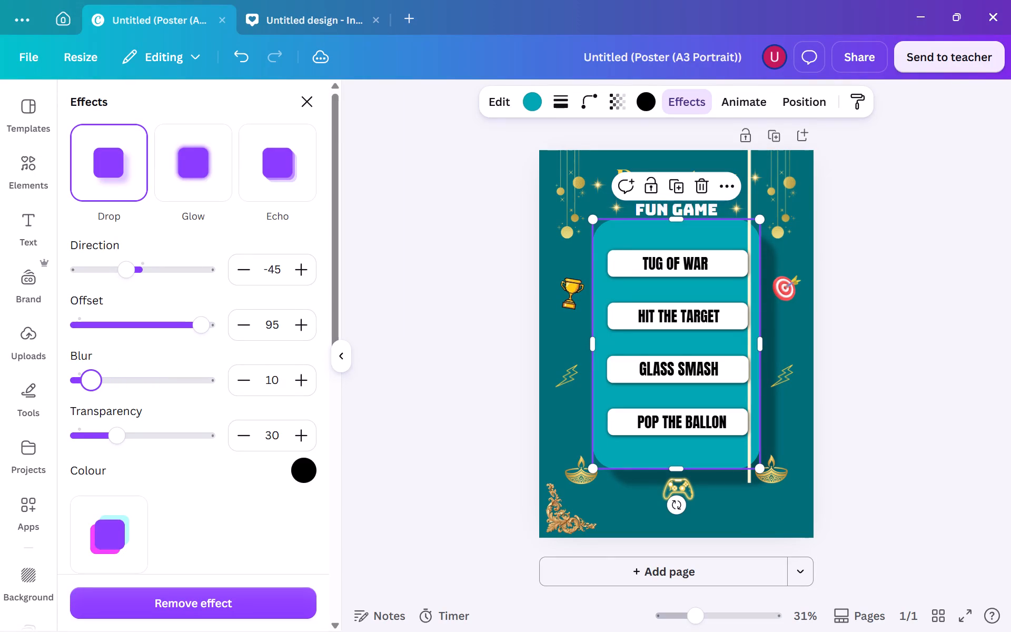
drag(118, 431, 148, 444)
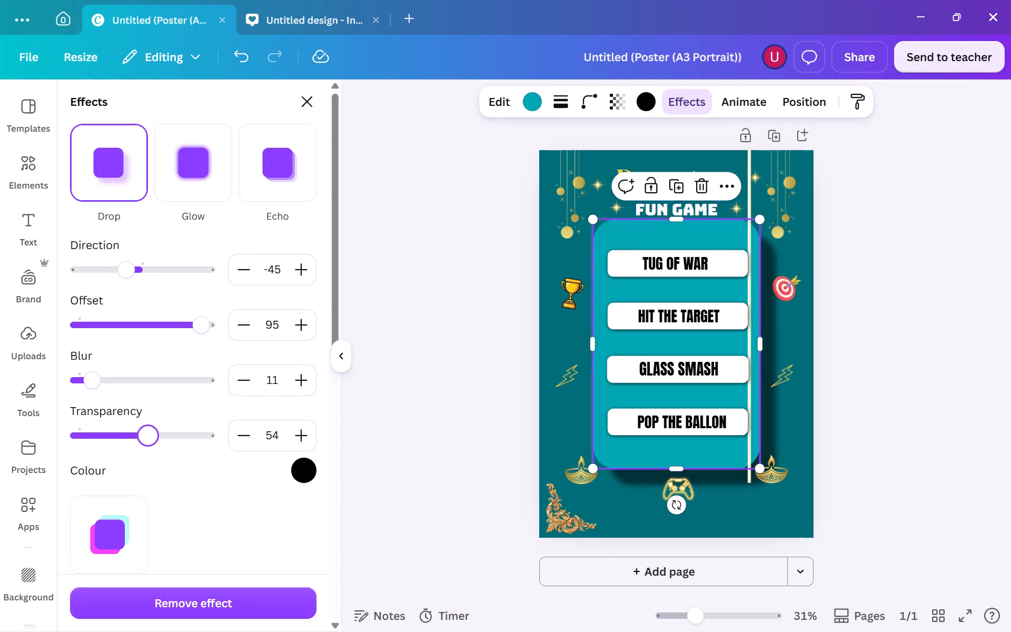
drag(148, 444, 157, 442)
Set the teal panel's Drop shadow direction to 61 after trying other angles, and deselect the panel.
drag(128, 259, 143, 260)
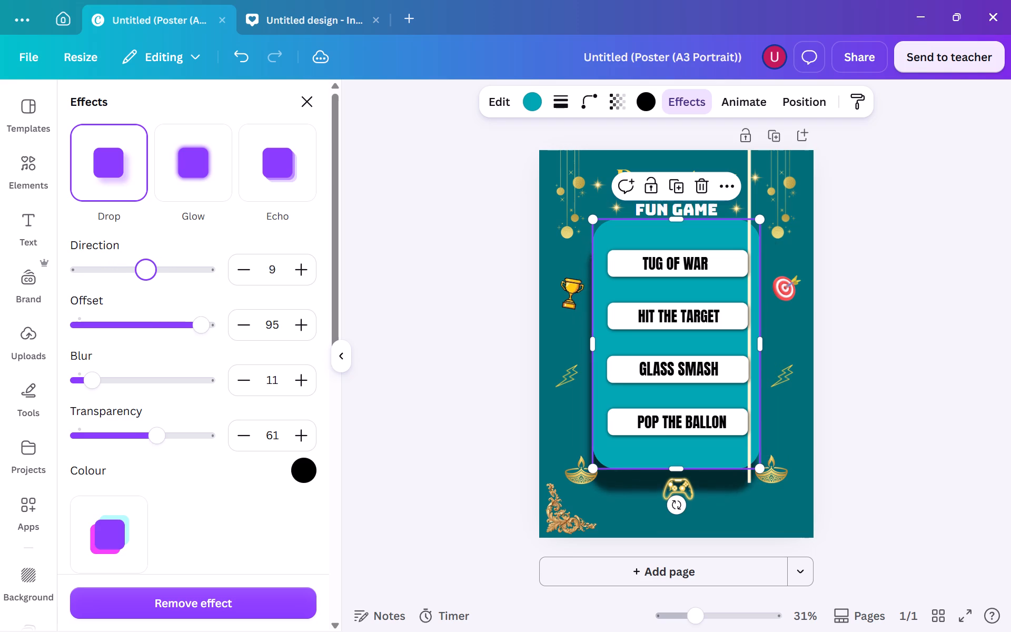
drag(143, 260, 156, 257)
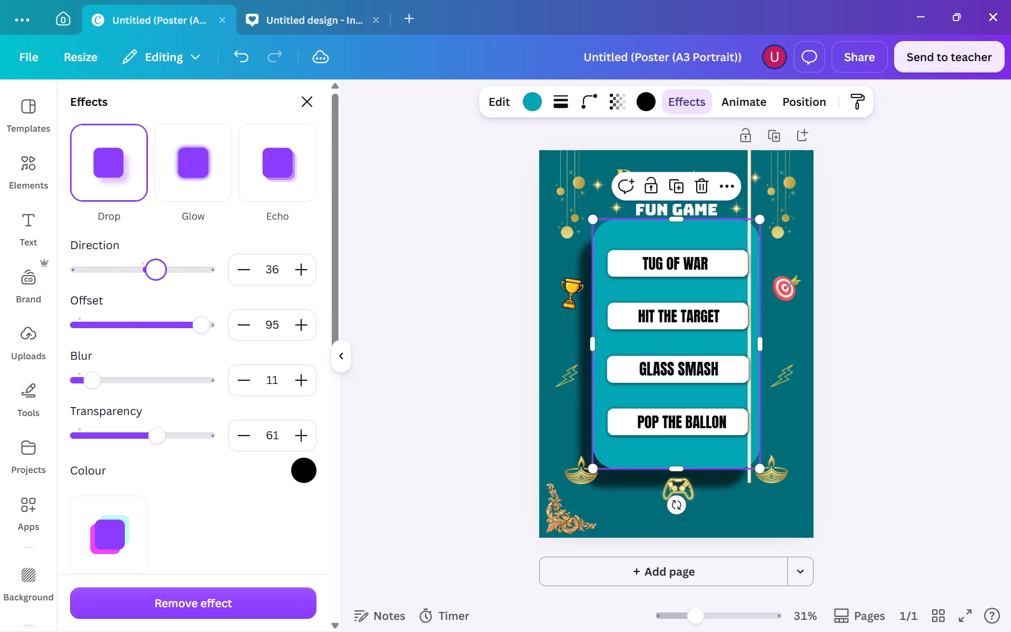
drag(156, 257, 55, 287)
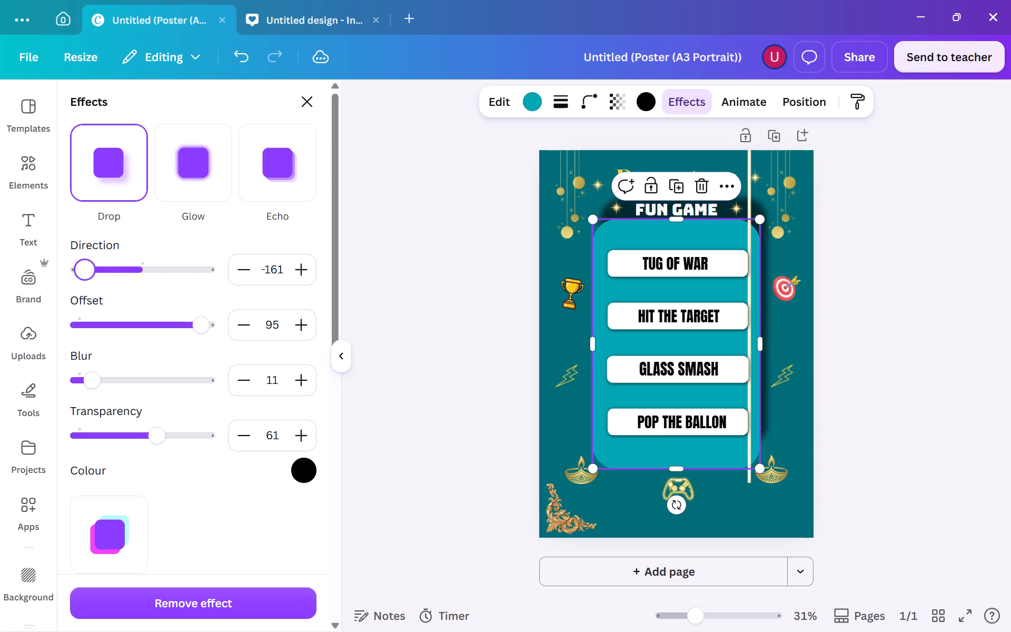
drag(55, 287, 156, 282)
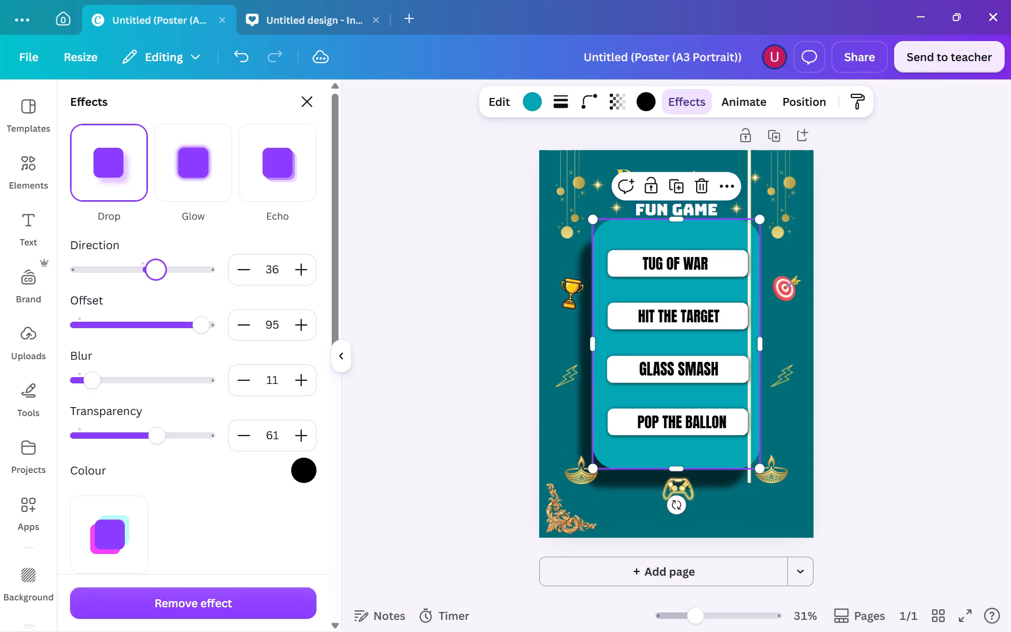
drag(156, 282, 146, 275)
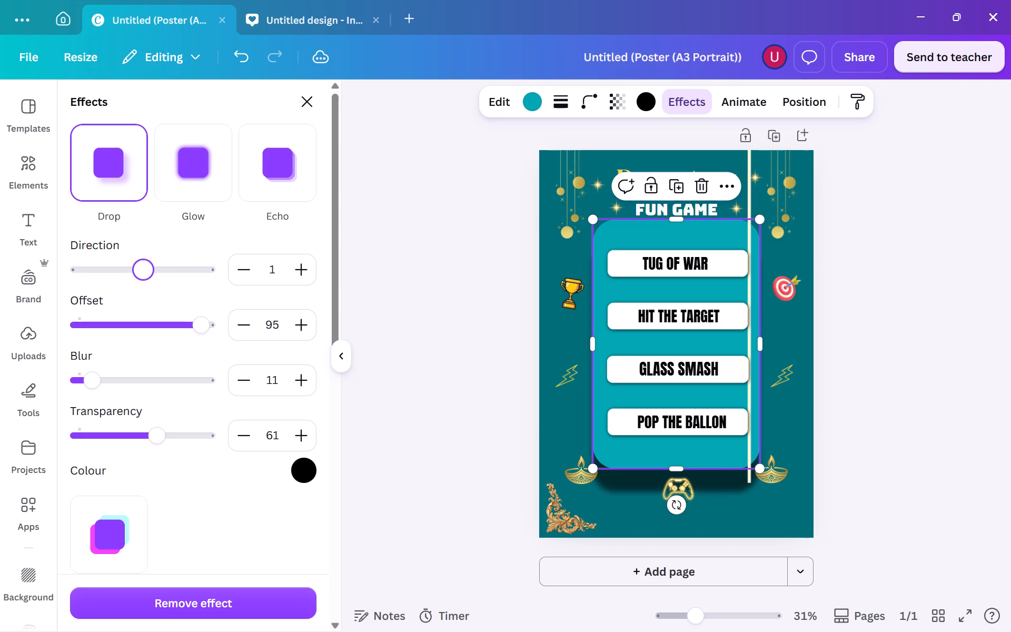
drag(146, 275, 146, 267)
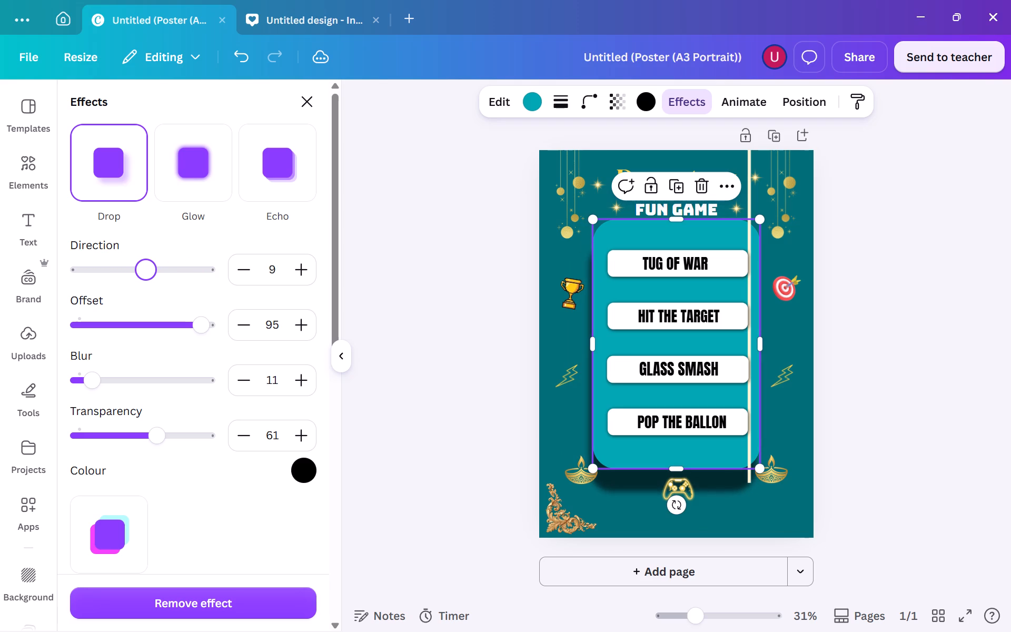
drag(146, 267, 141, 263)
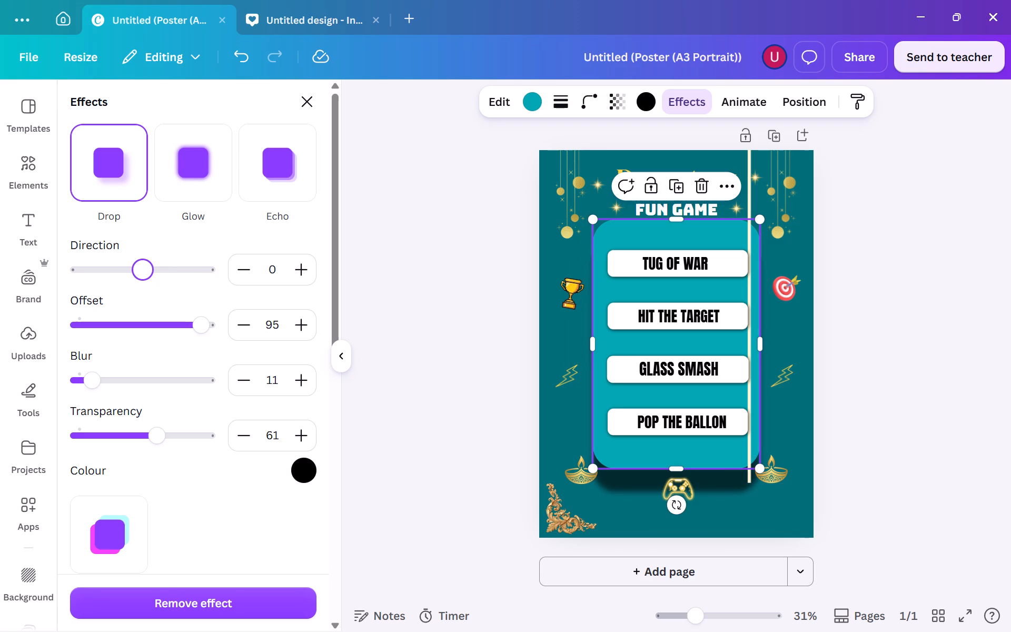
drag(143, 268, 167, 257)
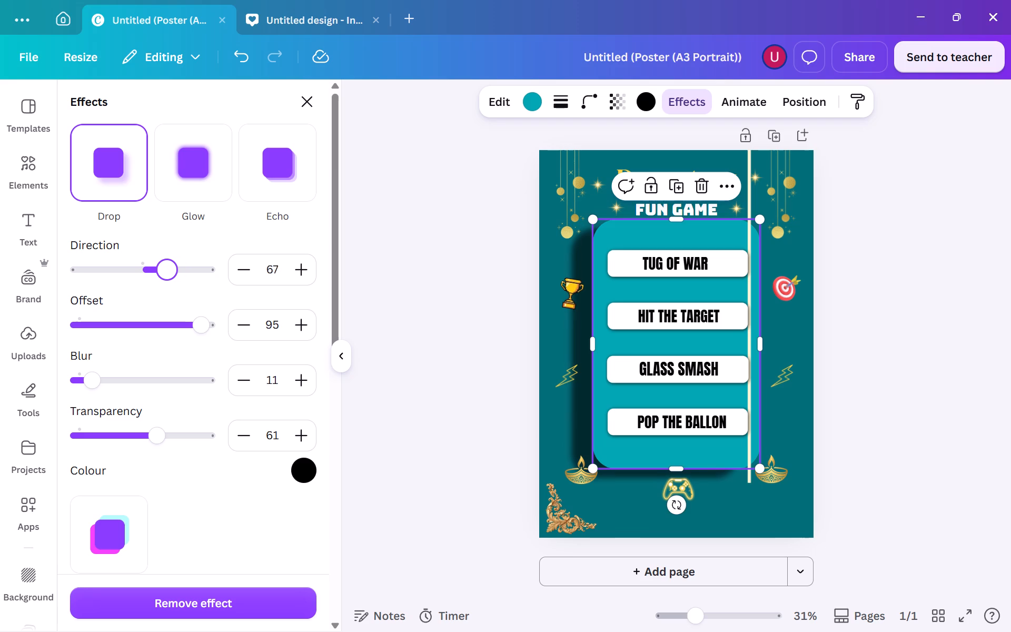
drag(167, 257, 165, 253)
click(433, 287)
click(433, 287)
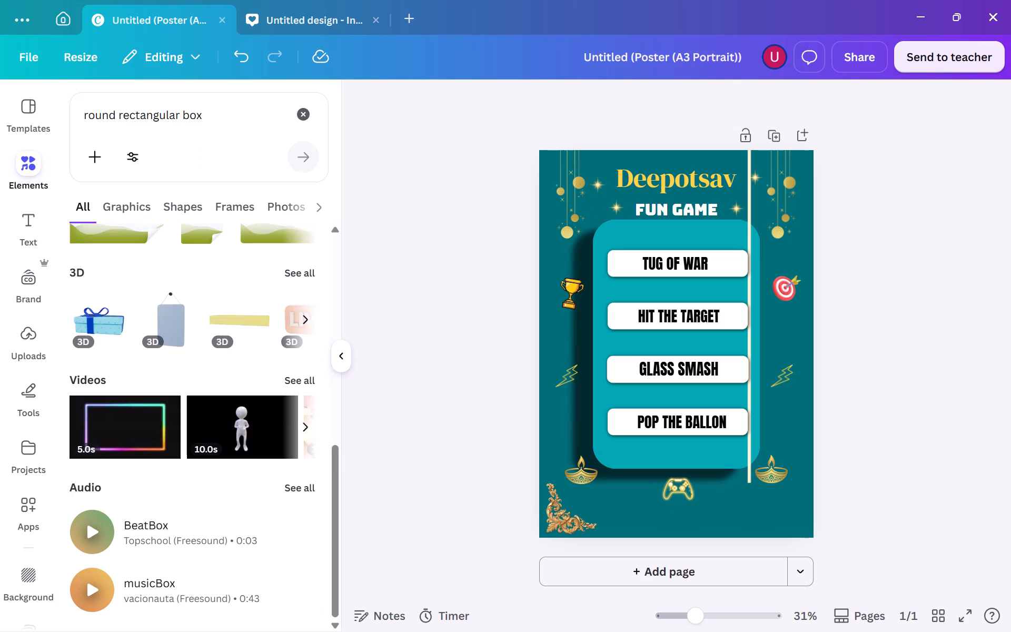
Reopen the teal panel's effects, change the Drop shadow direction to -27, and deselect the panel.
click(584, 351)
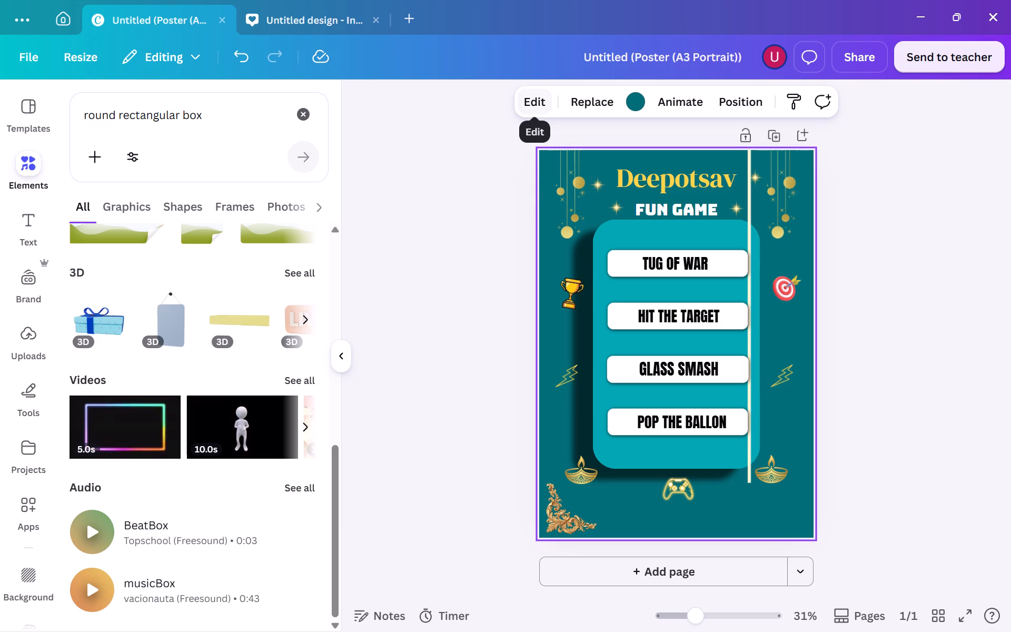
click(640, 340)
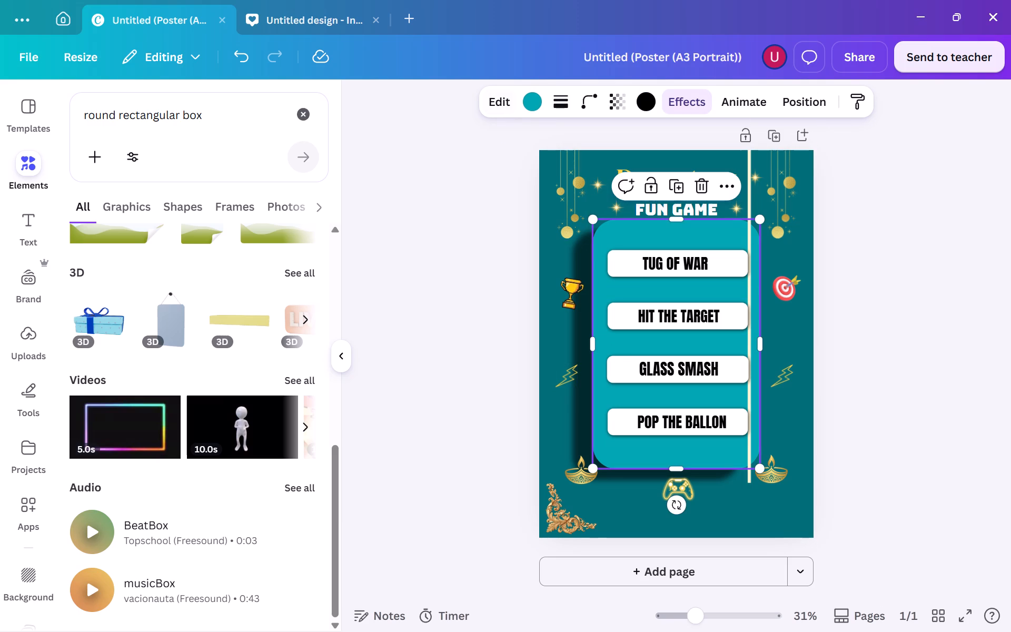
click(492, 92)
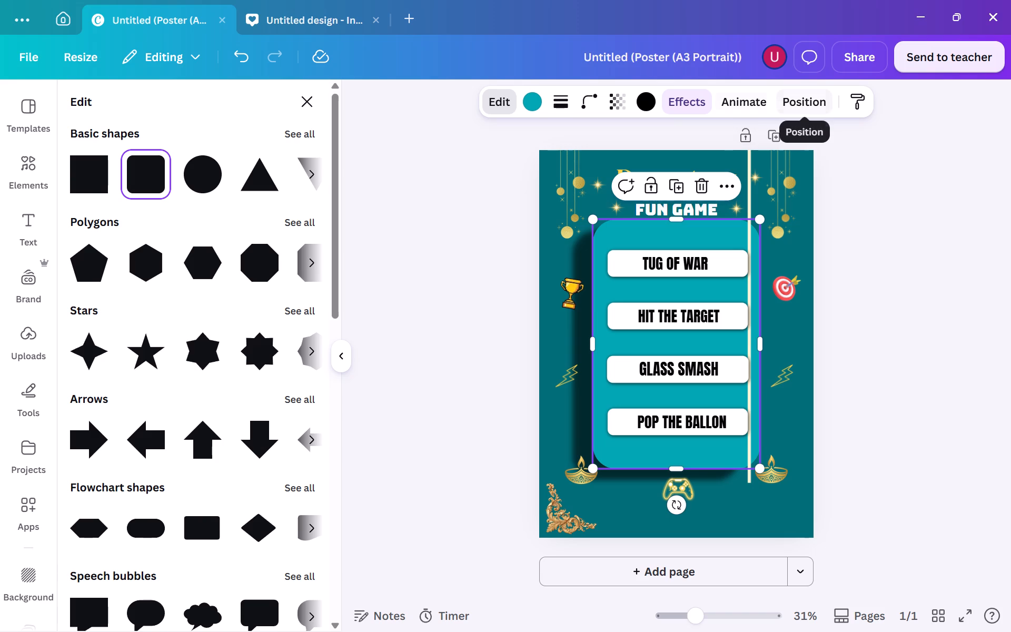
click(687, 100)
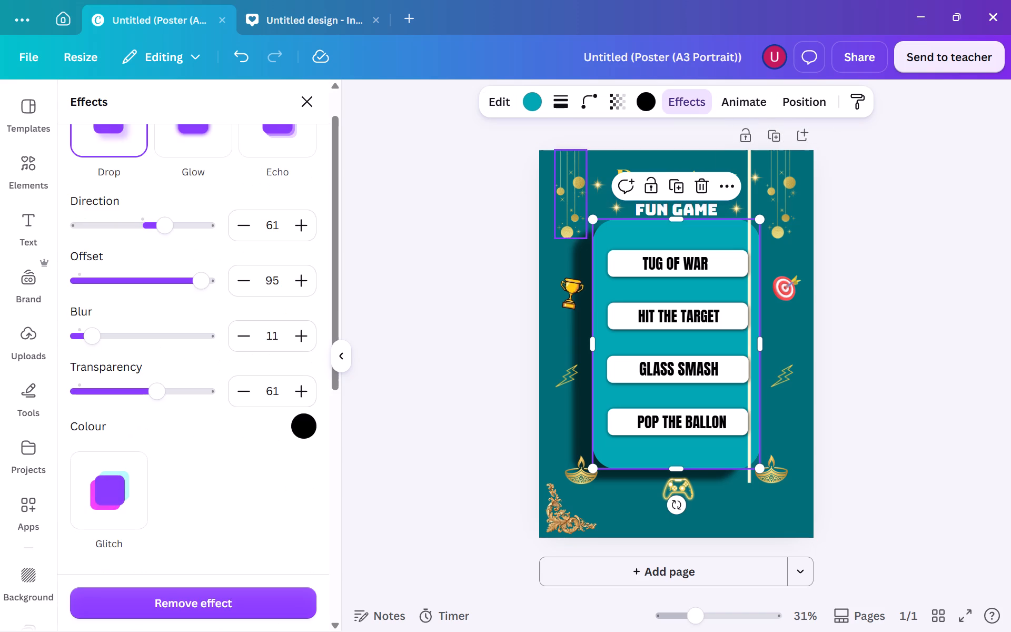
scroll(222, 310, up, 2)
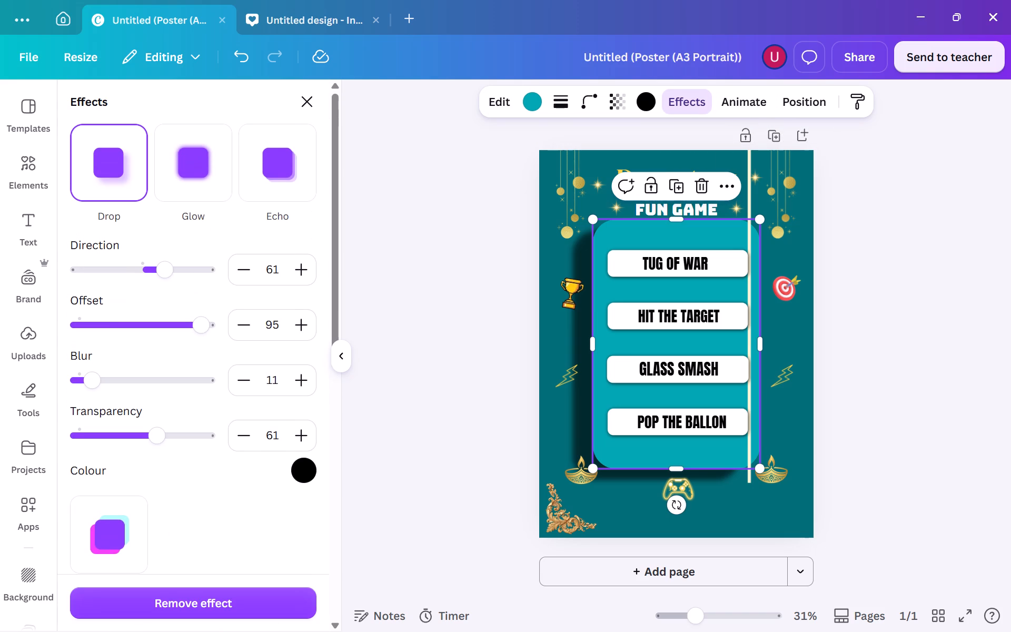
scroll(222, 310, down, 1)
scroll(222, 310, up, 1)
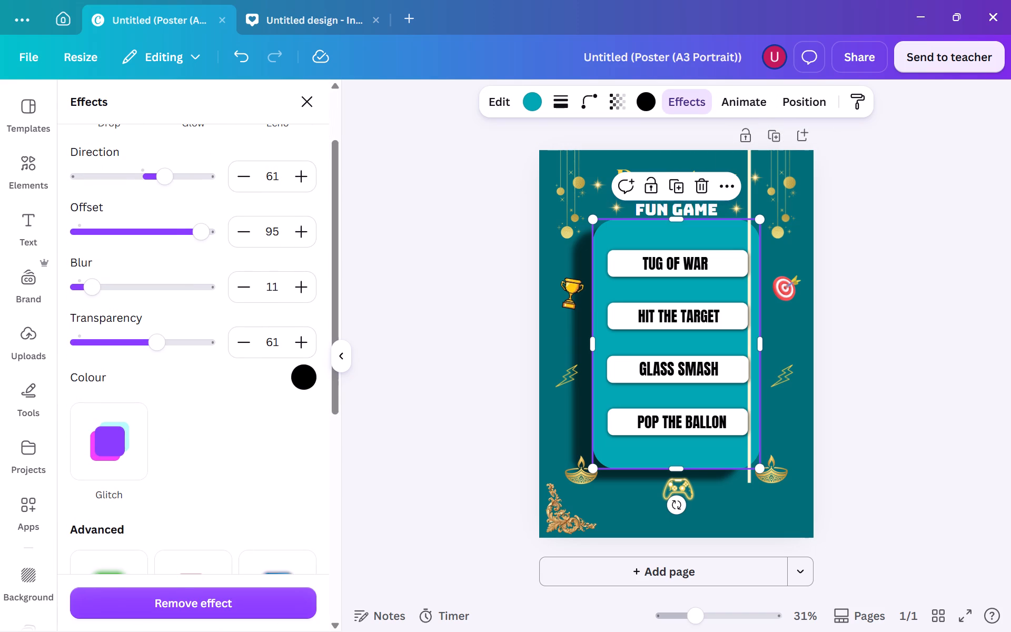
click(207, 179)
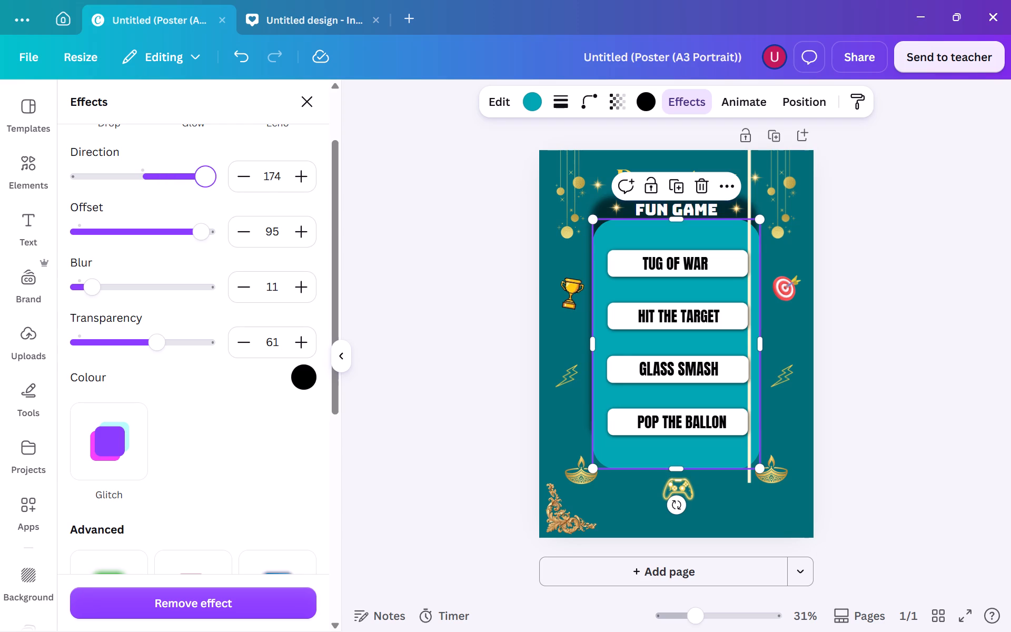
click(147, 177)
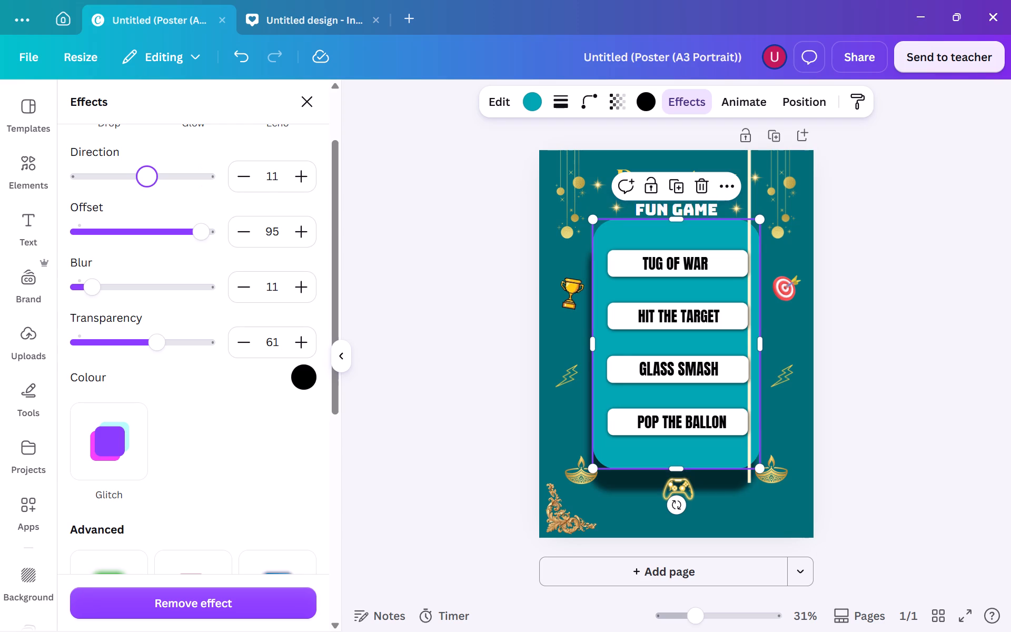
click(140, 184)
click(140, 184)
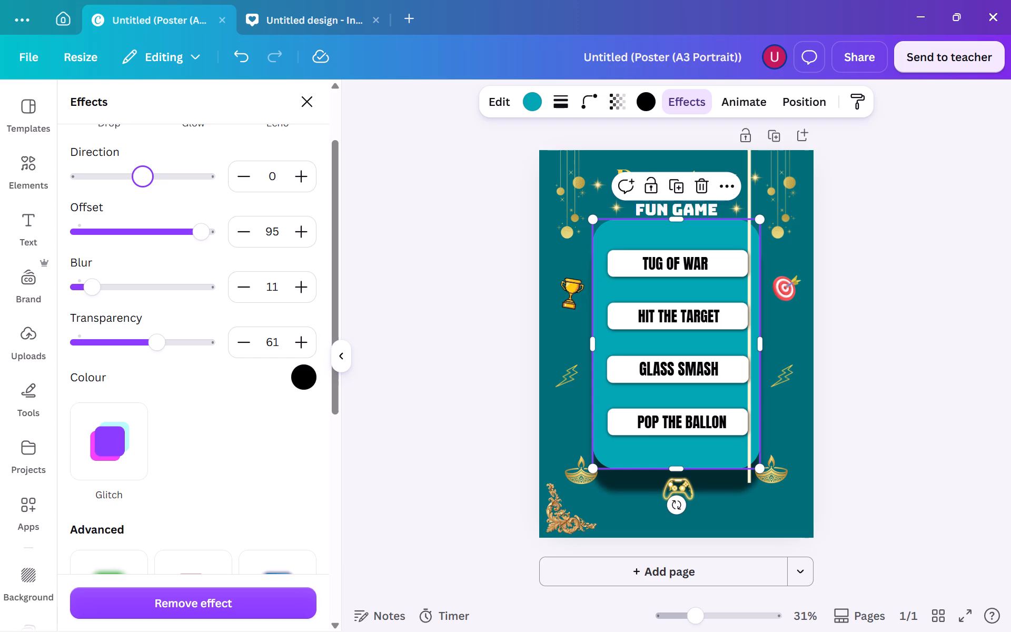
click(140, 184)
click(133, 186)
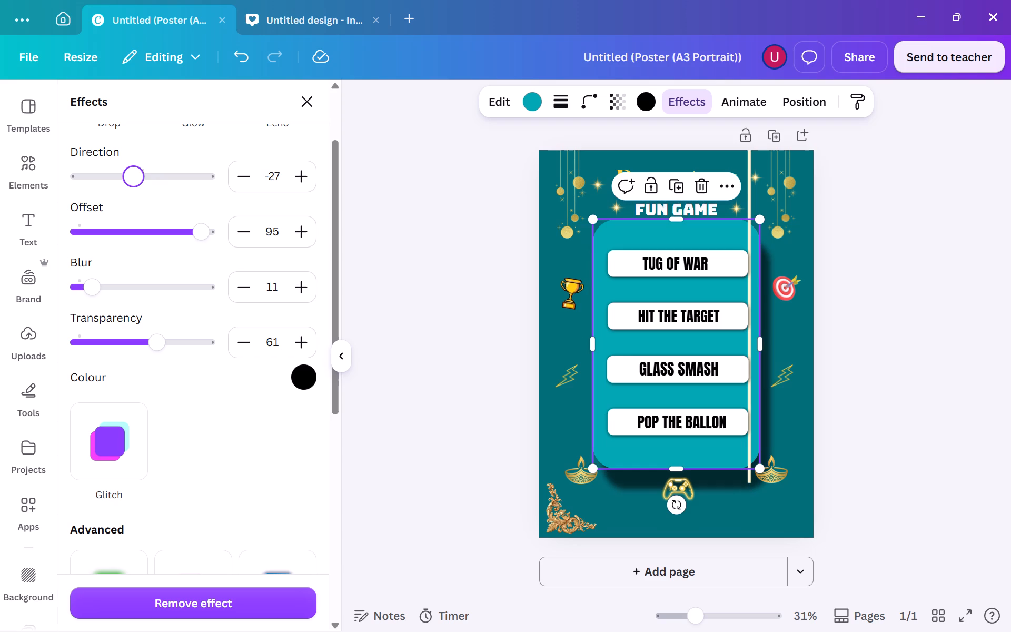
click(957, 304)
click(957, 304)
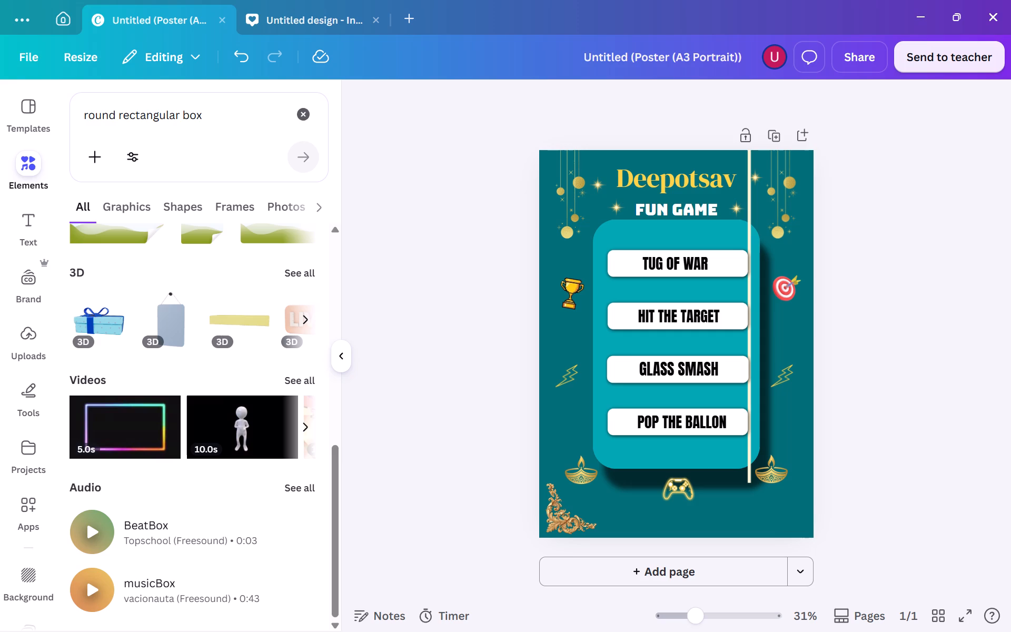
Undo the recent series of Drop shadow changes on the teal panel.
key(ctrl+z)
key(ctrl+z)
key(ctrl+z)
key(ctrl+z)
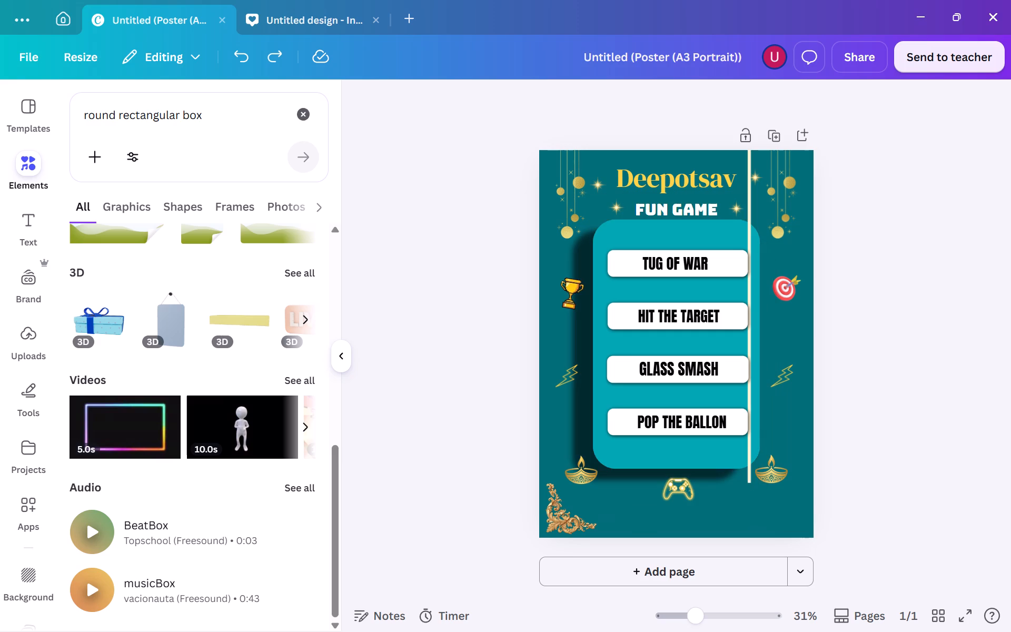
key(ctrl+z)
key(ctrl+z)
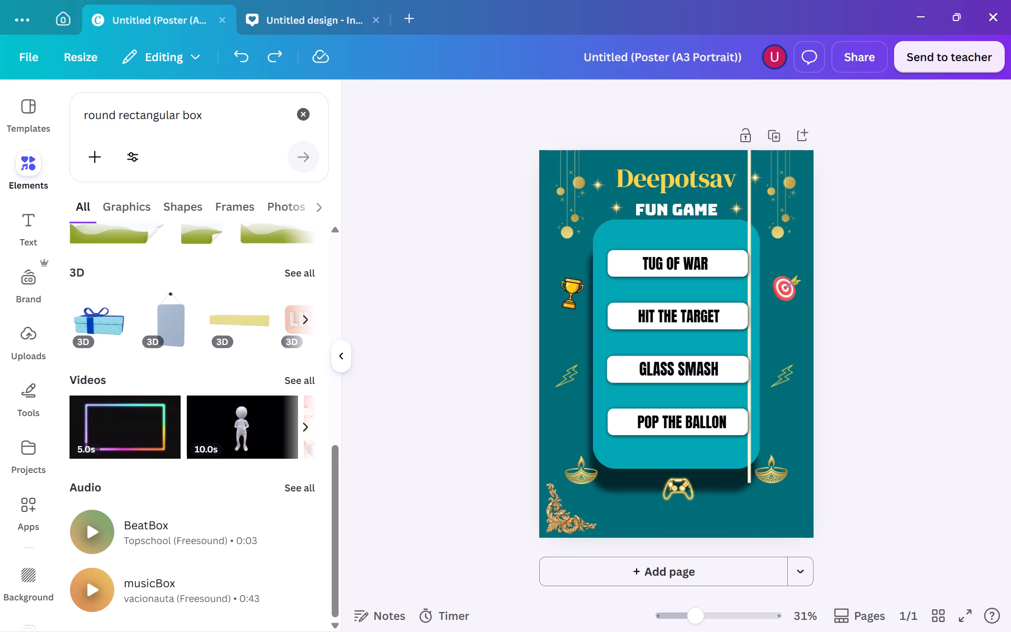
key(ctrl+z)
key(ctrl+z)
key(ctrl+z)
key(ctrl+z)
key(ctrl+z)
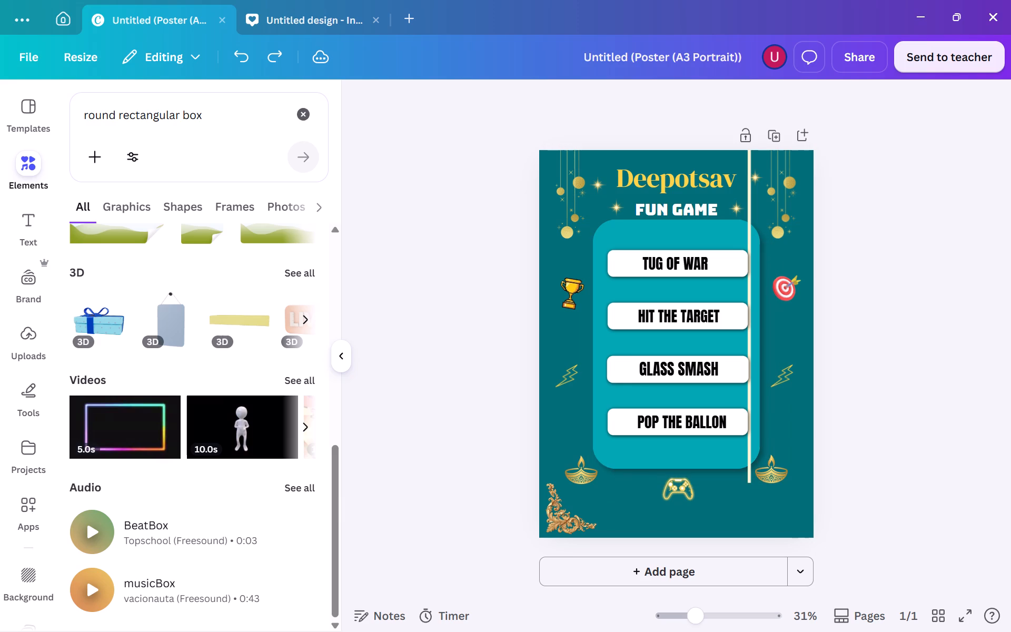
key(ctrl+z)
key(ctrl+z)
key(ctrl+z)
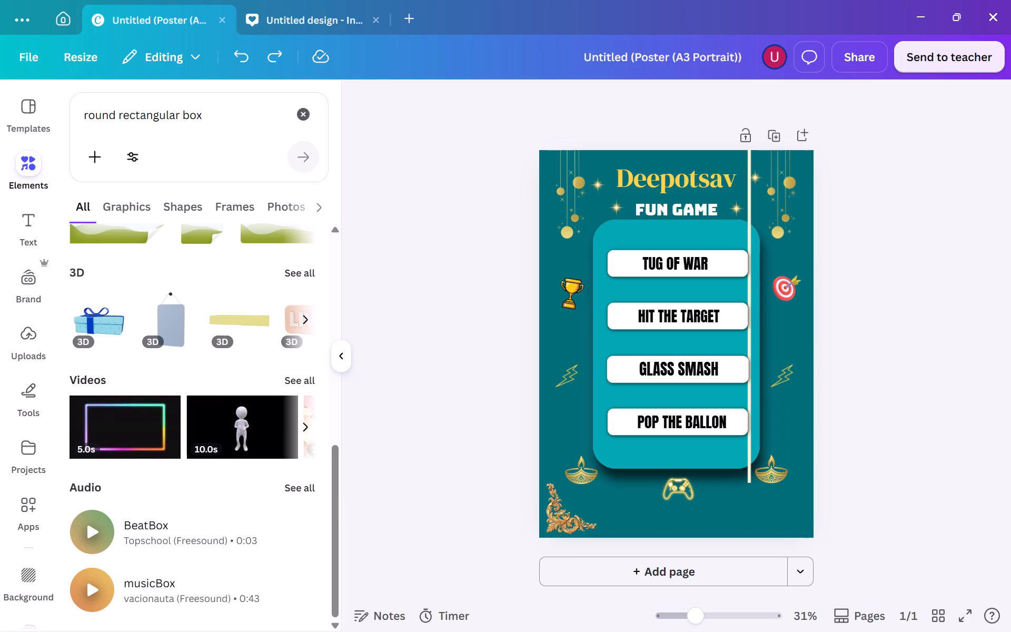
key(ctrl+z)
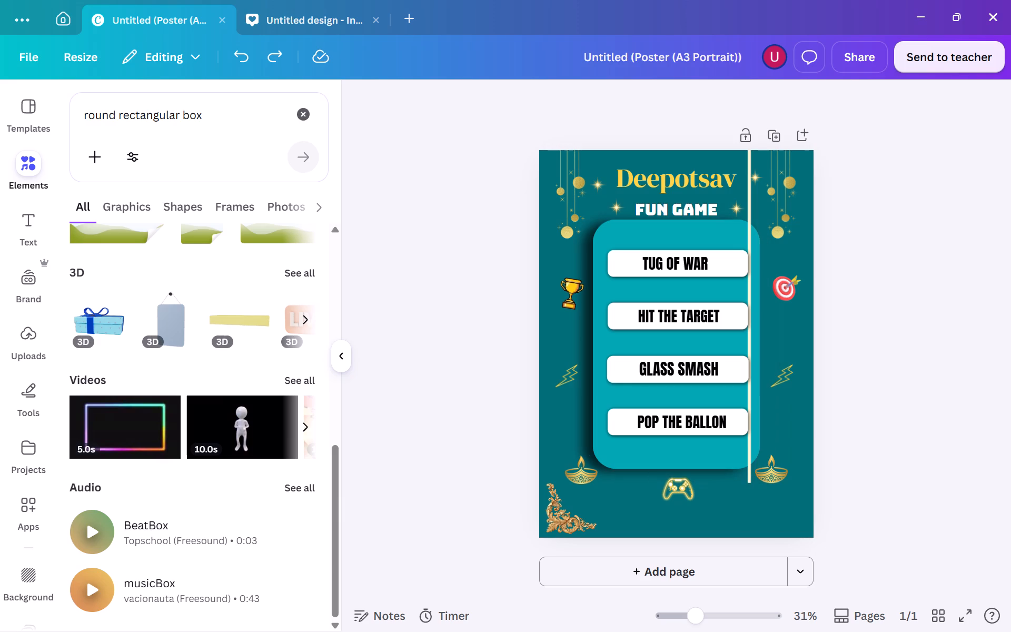
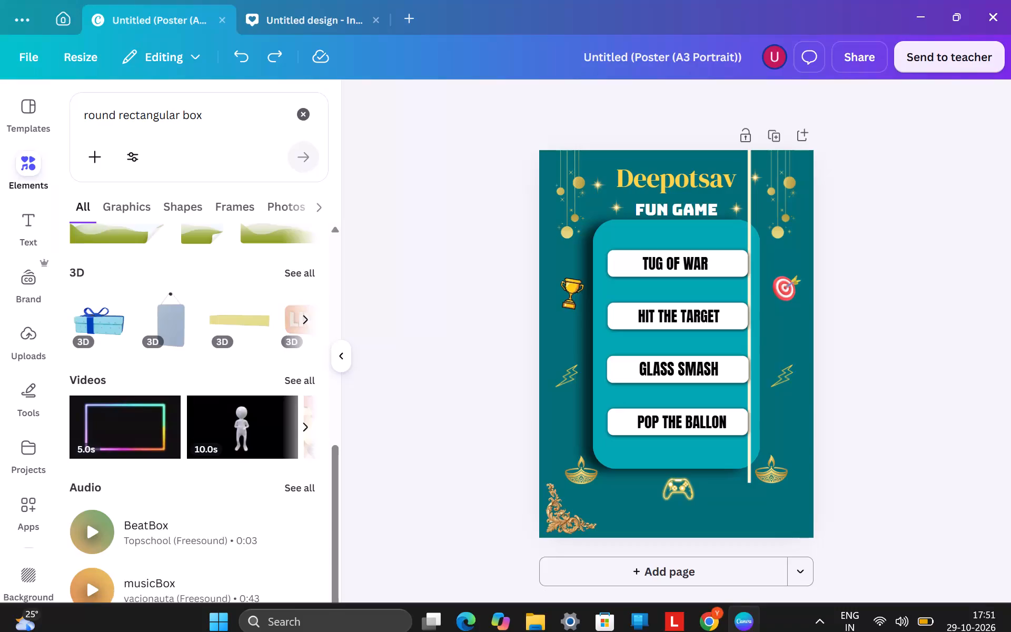
Minimize the poster design window and launch WhatsApp from the desktop.
click(910, 0)
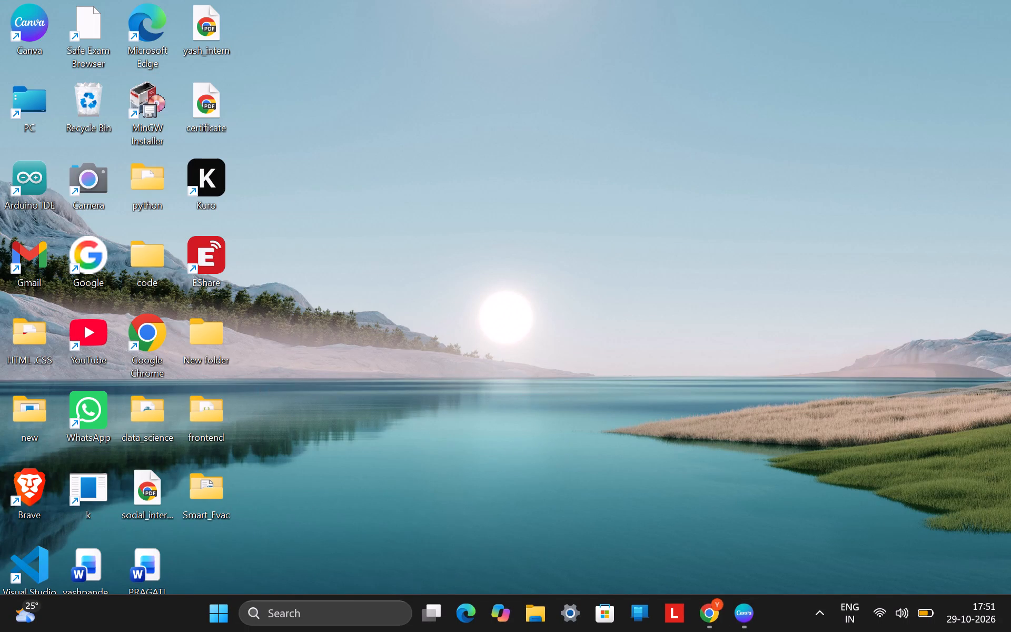
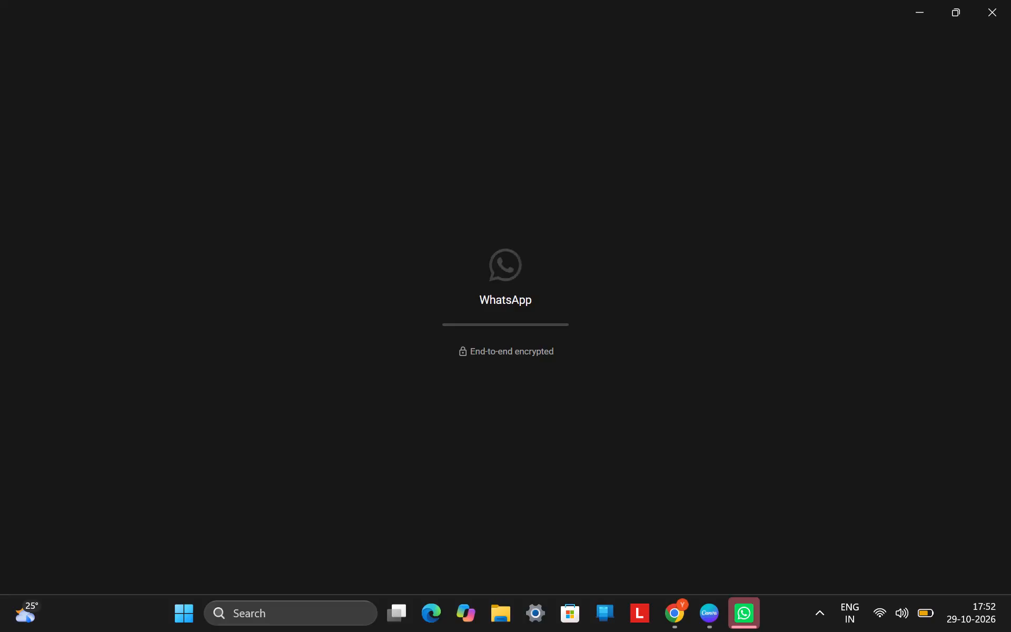
Minimize the WhatsApp window to show the desktop.
click(911, 0)
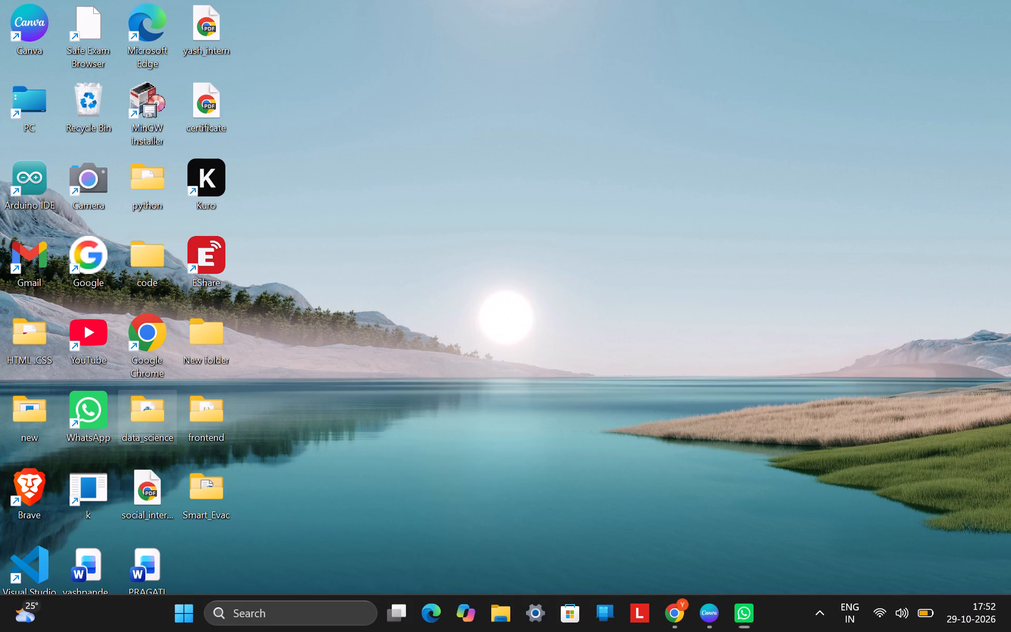
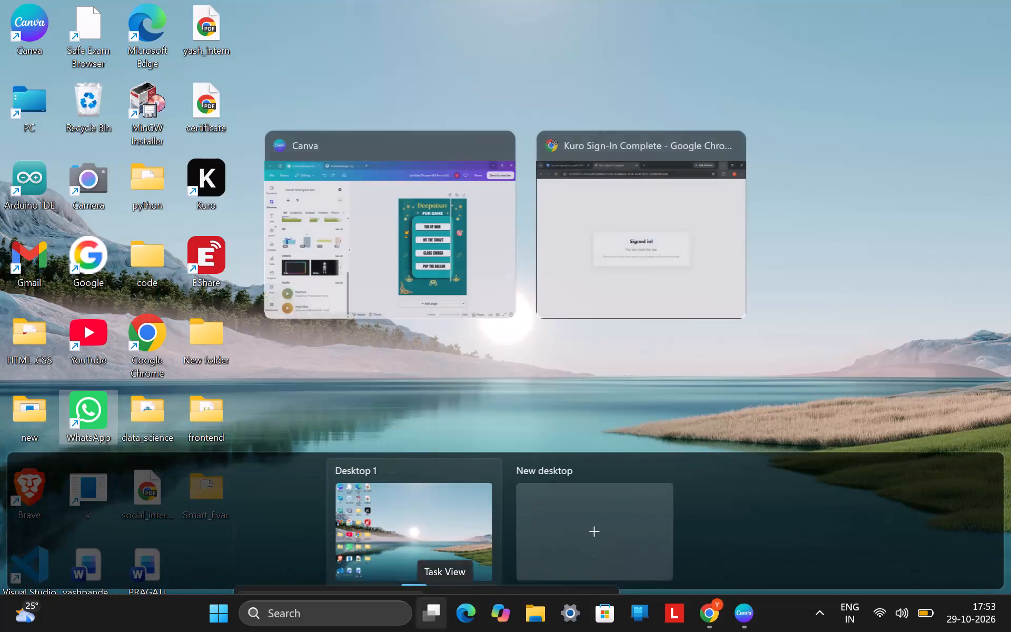
Switch back to the Canva poster and select the oversized outline graphic whose pale vertical edge crosses the teal panel.
click(433, 224)
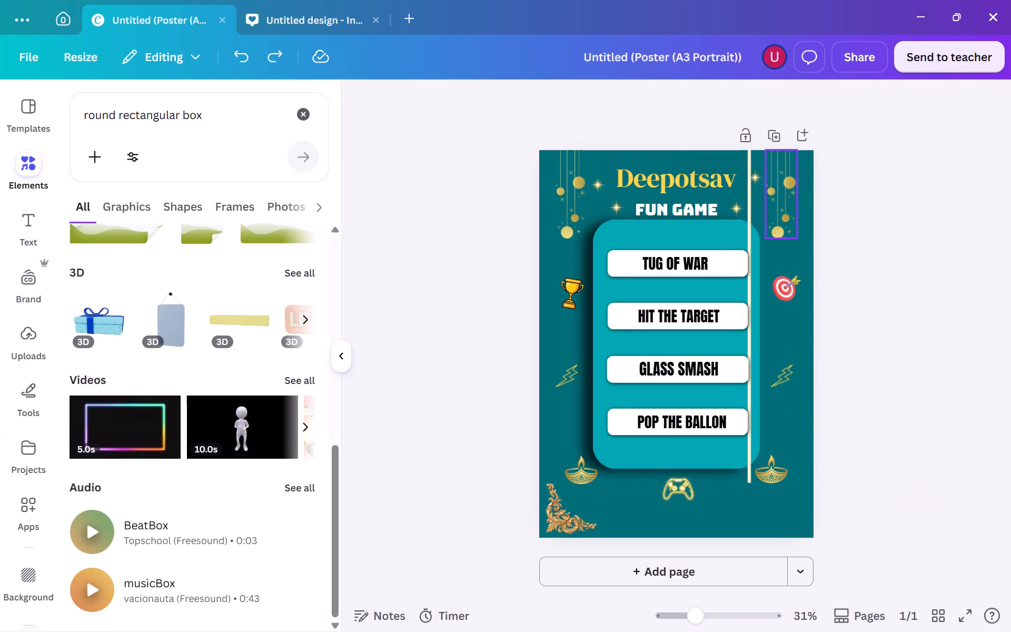
right_drag(756, 172, 702, 221)
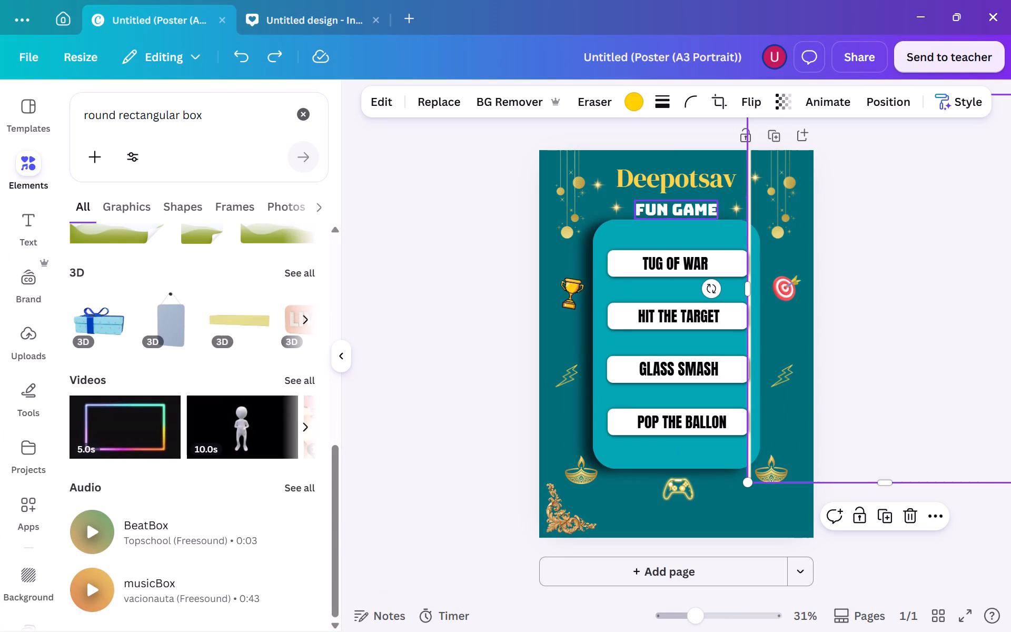
right_drag(702, 221, 631, 281)
click(1009, 251)
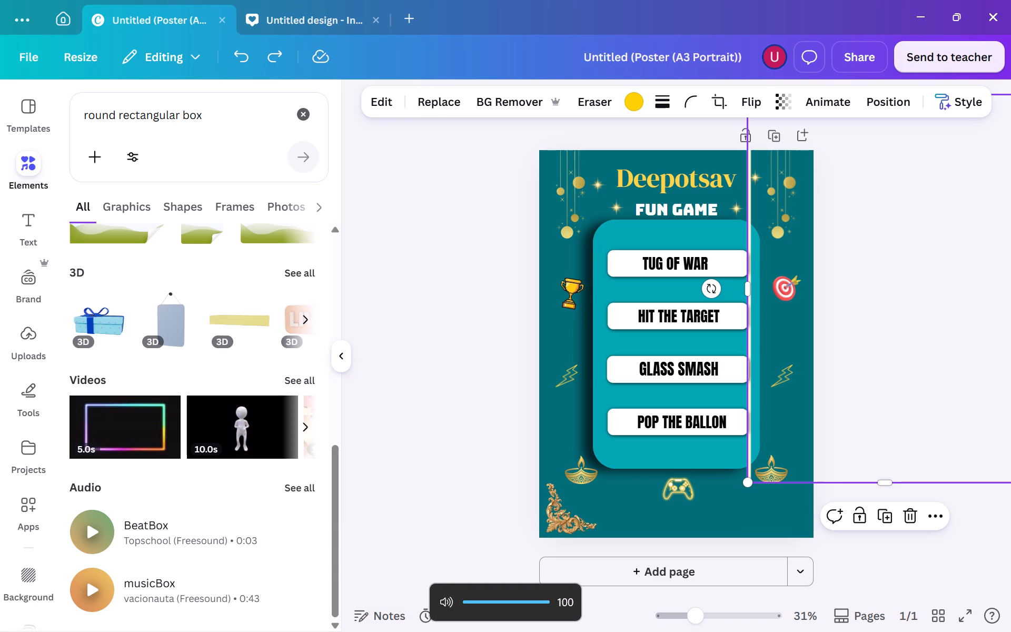
Create a second virtual desktop and open Google Chrome on it with the first kiet.edu profile.
double_click(496, 337)
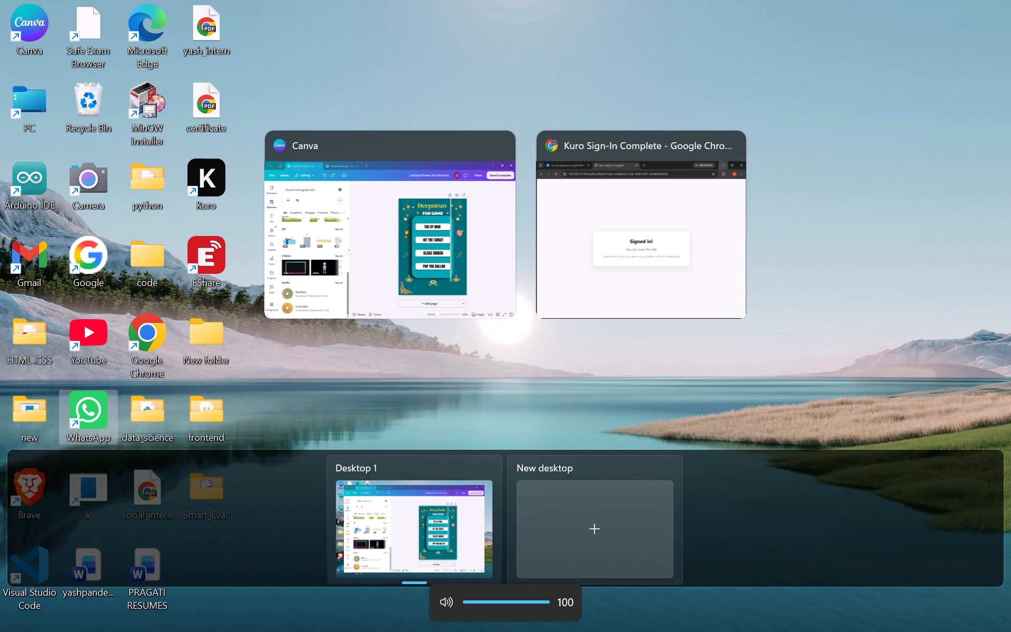
click(579, 522)
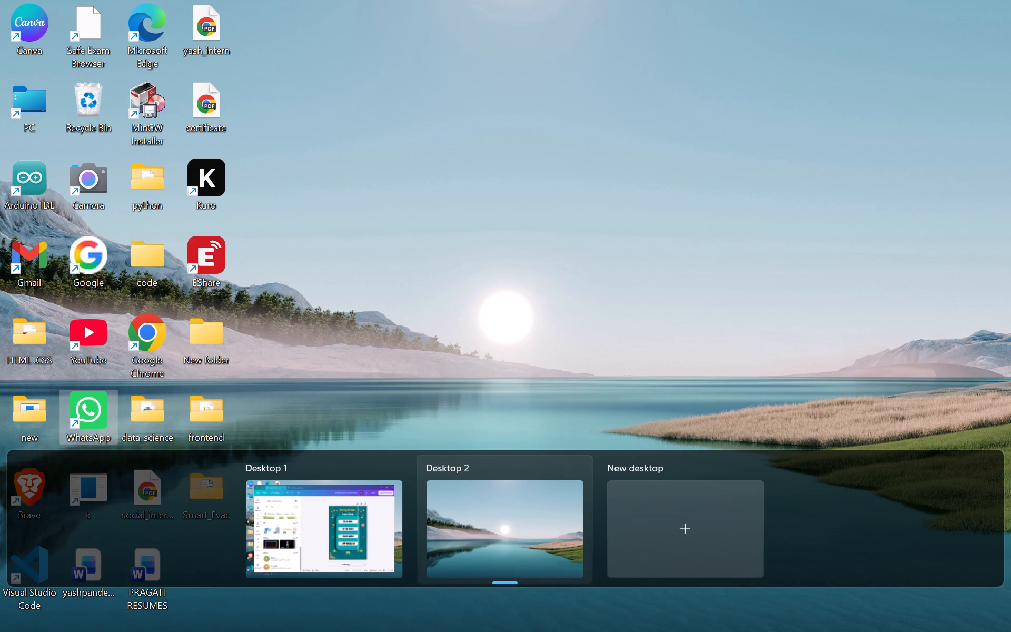
double_click(138, 347)
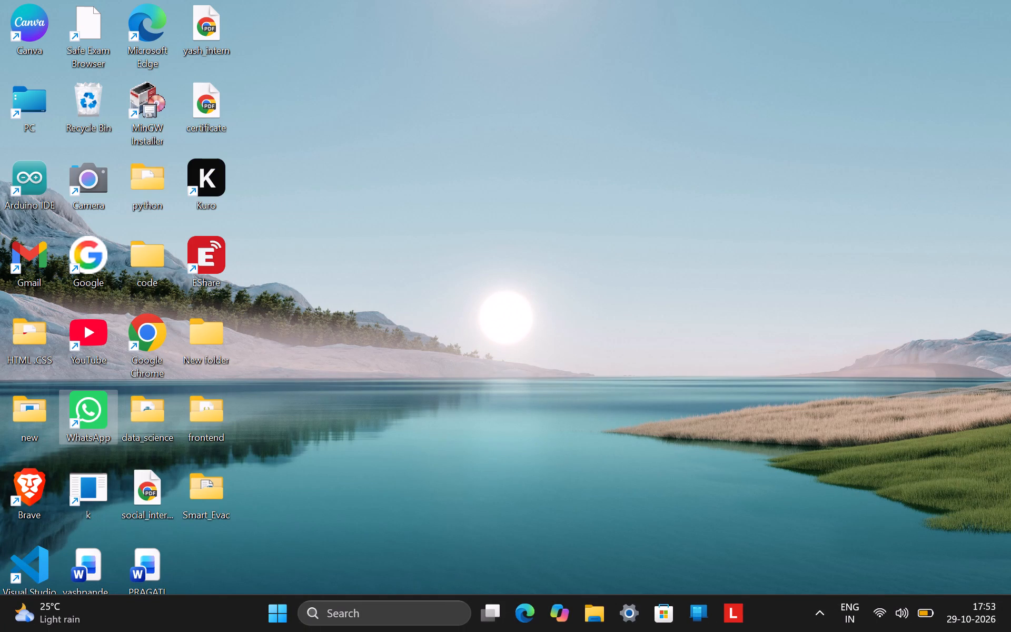
double_click(151, 326)
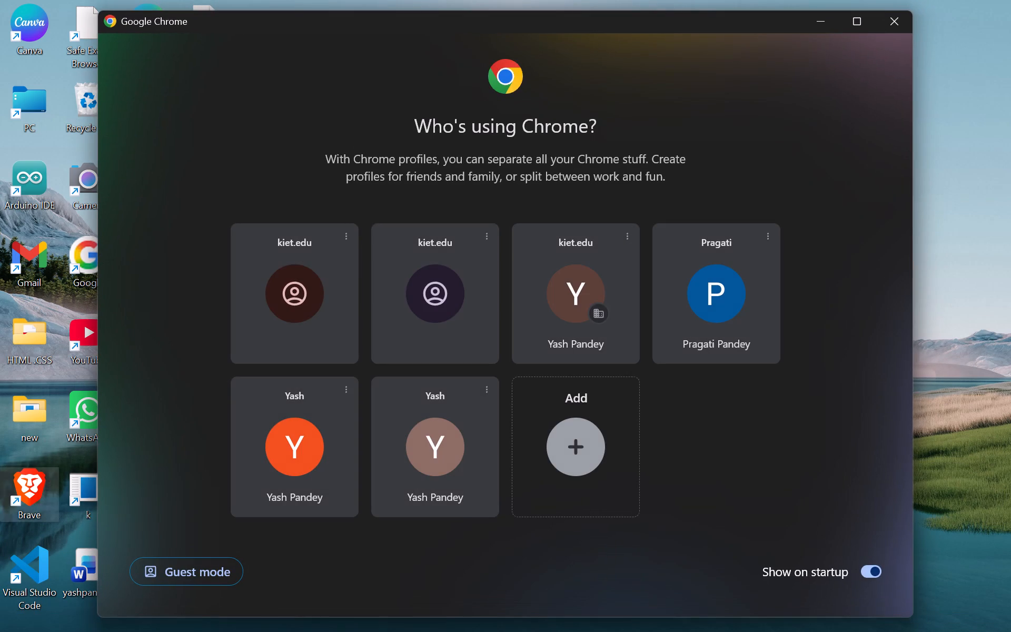
click(270, 317)
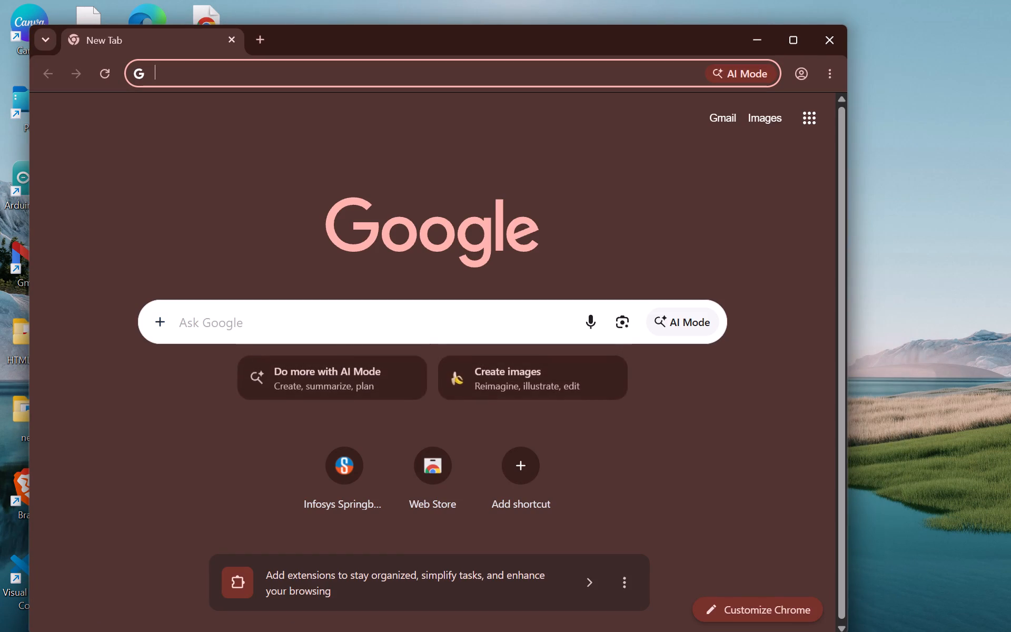
Search Google for "prenterst" and open the Pinterest website from the results.
click(417, 338)
text(pre)
key(equal)
key(BackSpace)
key(BackSpace)
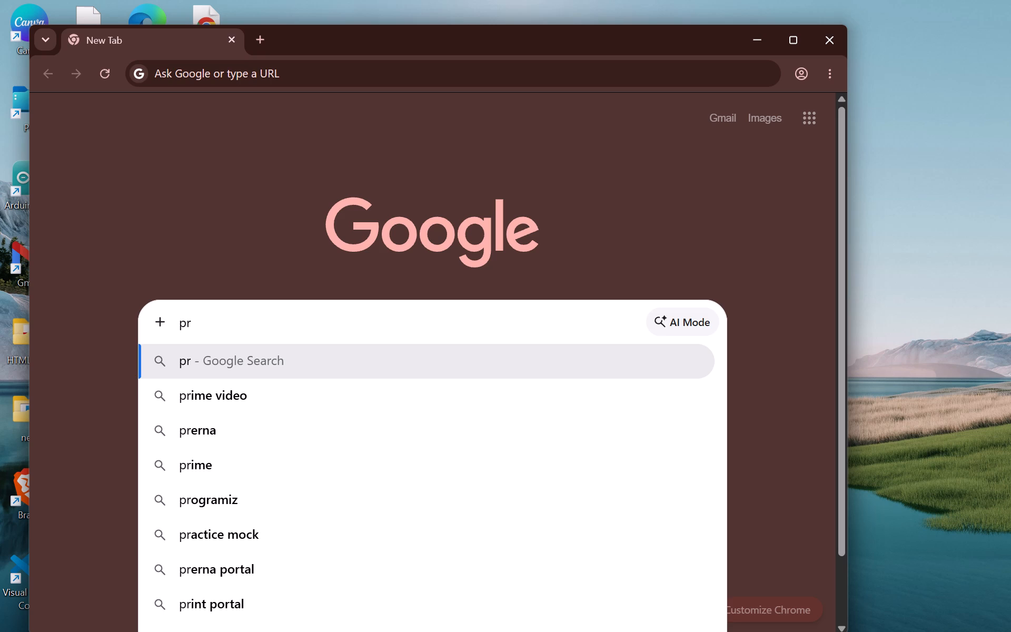
text(eb)
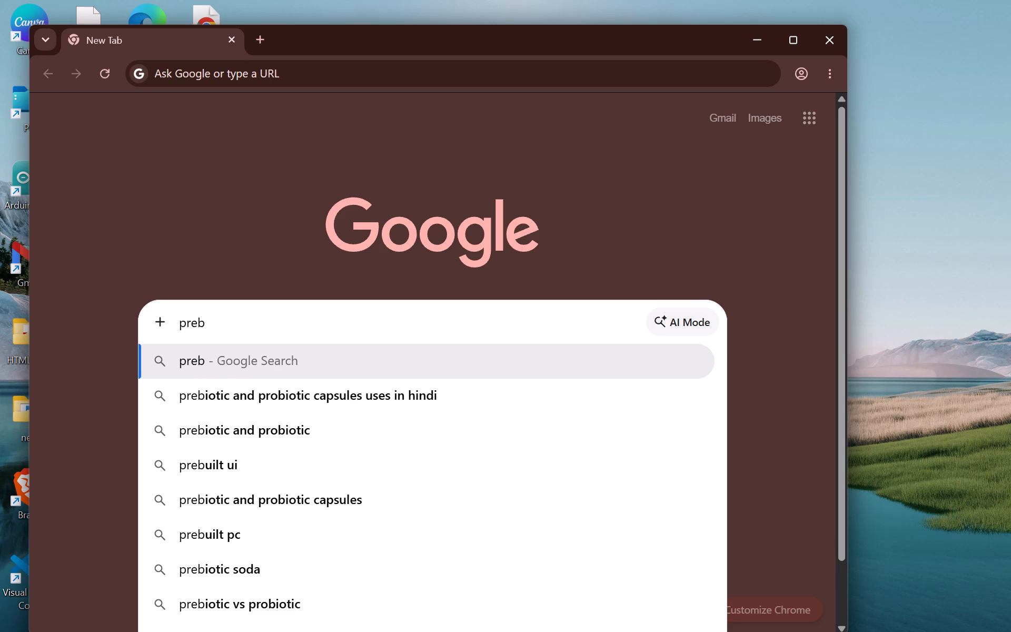
key(BackSpace)
text(nt)
key(e)
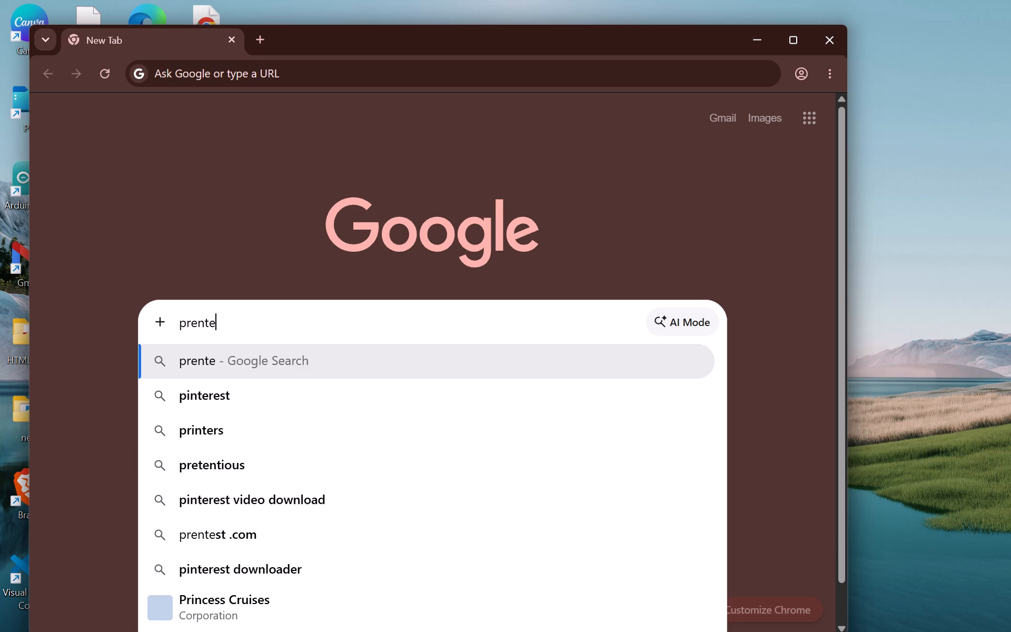
text(rst)
key(Return)
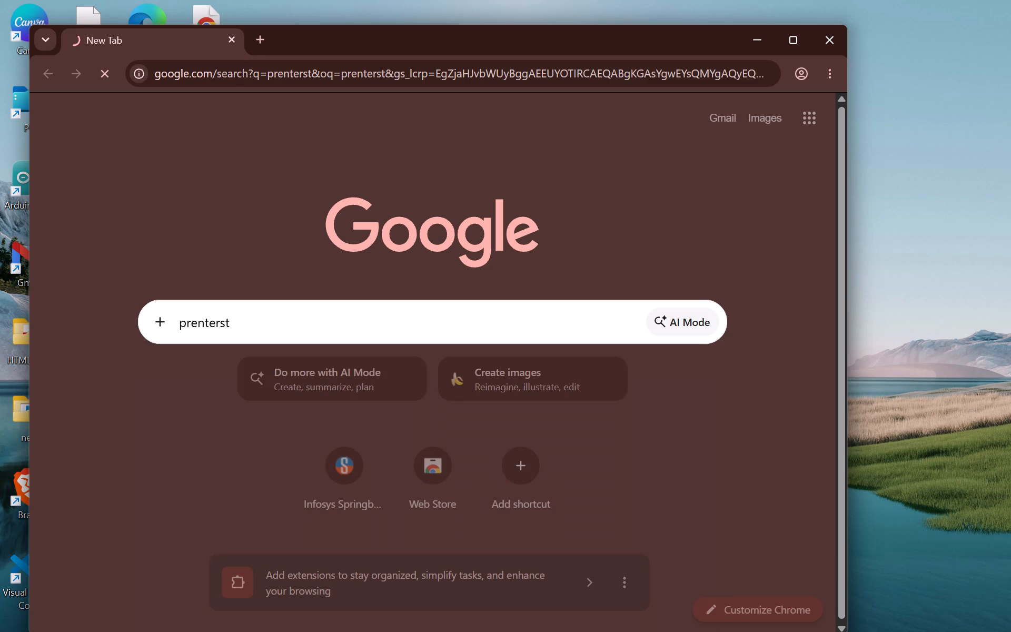
click(129, 323)
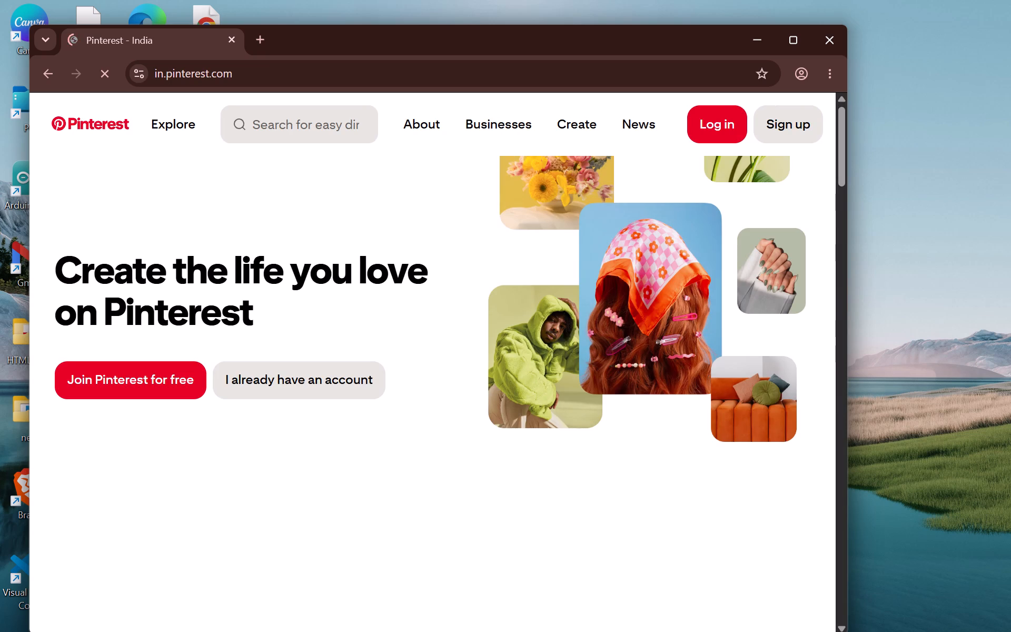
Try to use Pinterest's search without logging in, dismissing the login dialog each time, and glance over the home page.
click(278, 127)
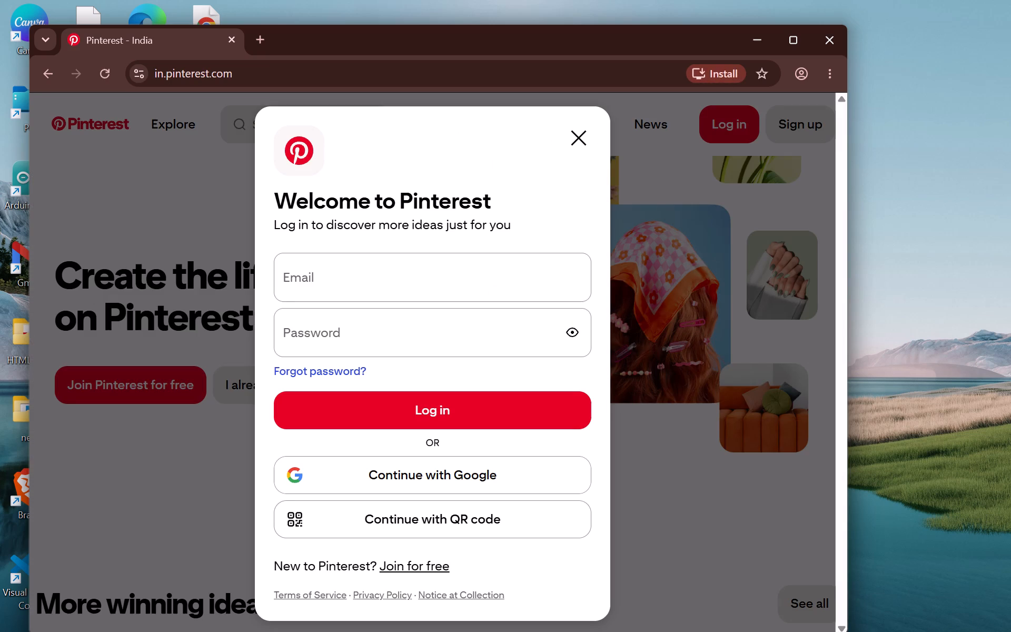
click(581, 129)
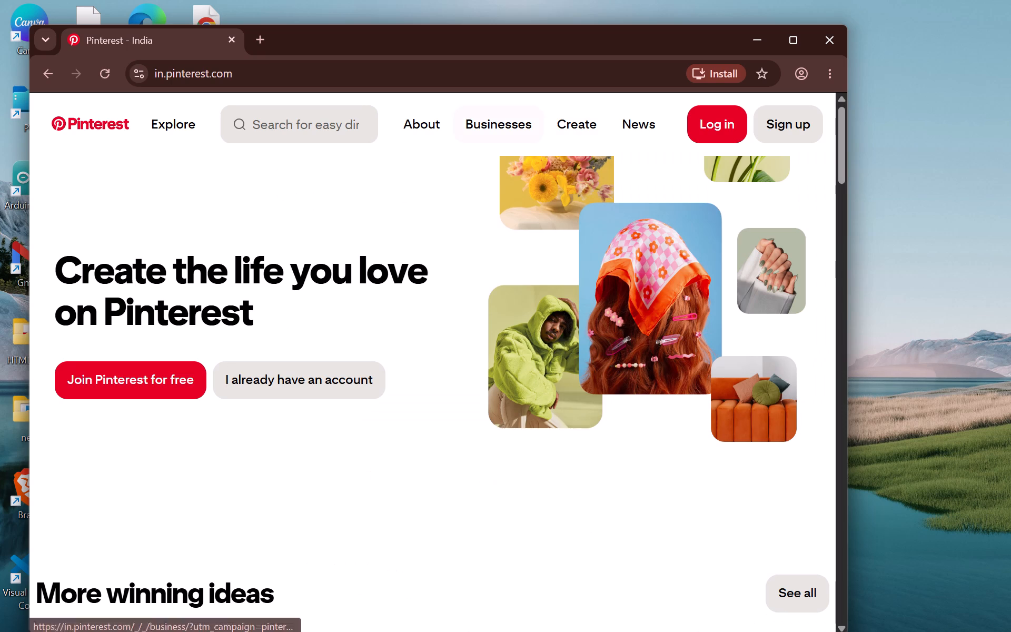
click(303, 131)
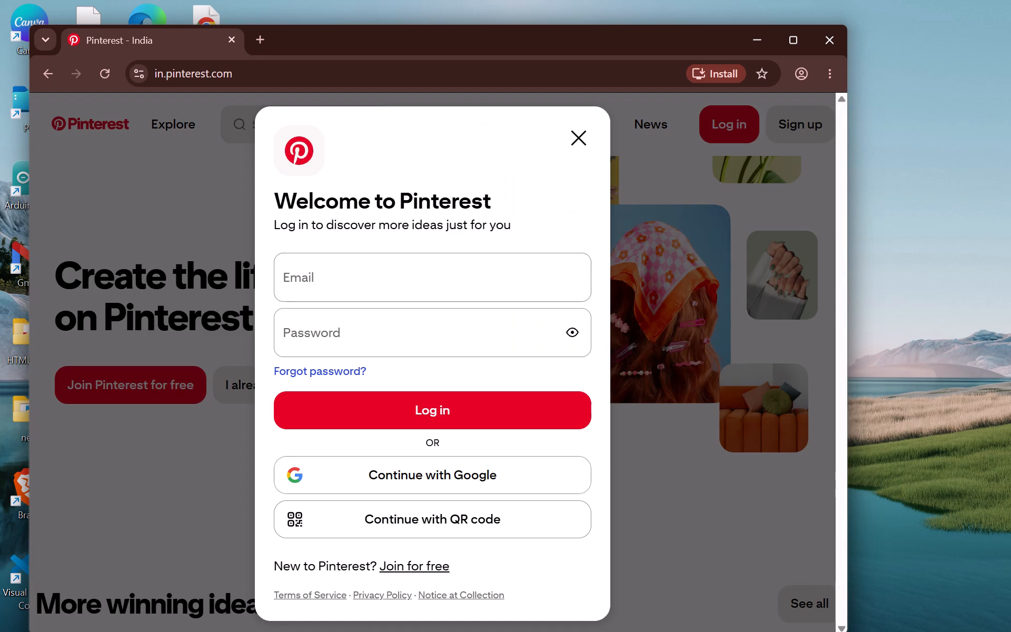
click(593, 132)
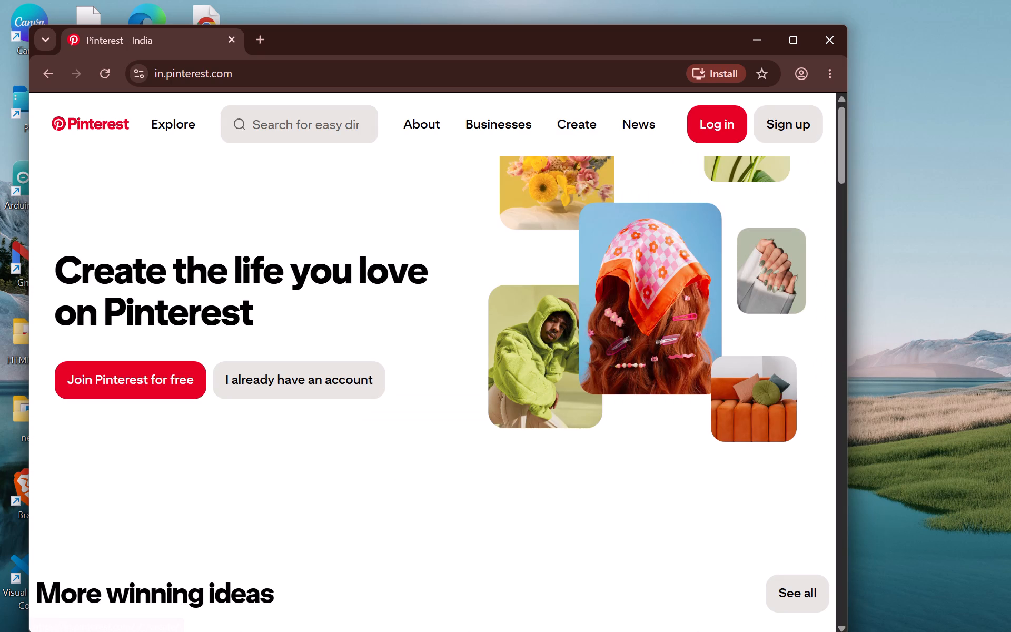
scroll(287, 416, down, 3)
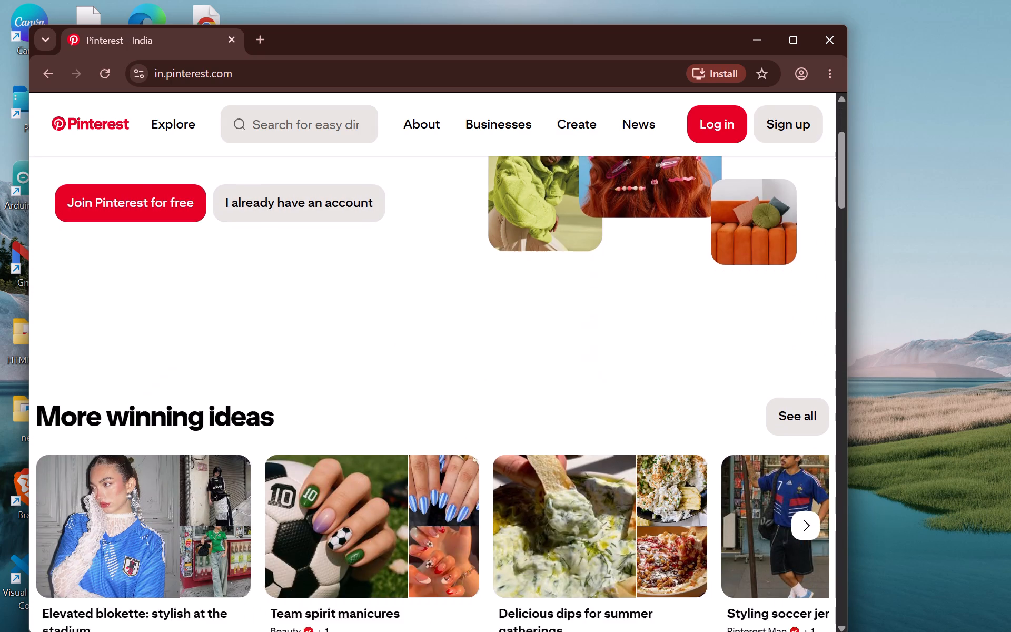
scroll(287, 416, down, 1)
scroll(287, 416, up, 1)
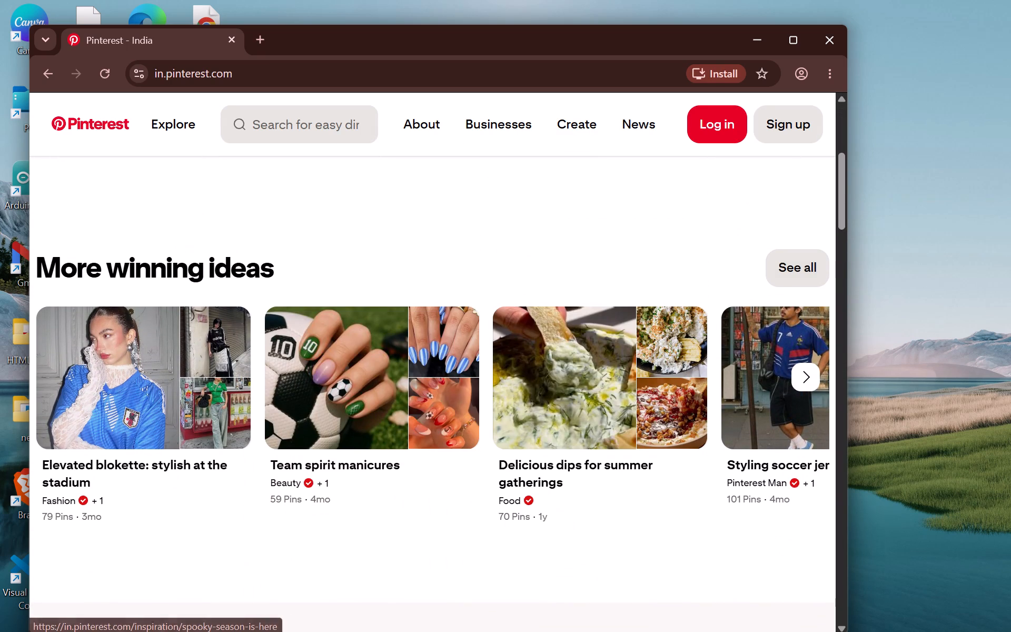
Start logging in to Pinterest with a Google account.
click(703, 138)
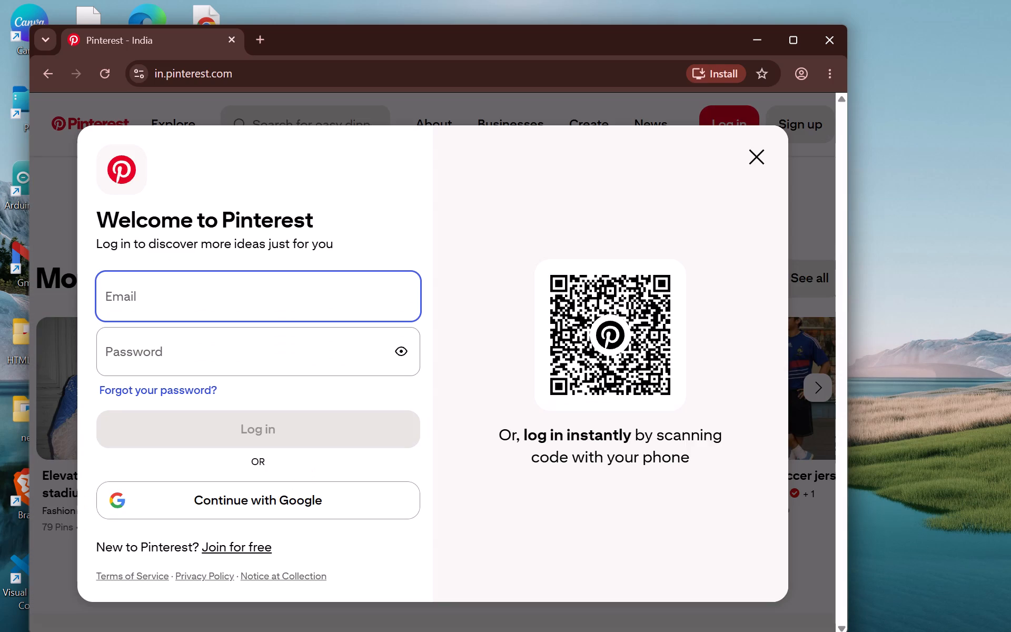
click(239, 505)
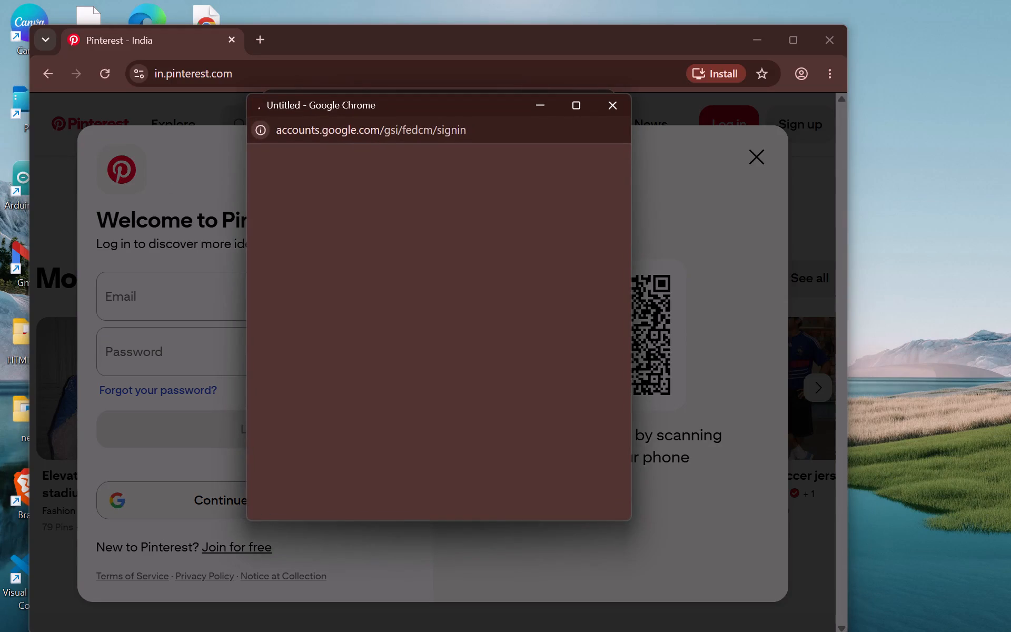